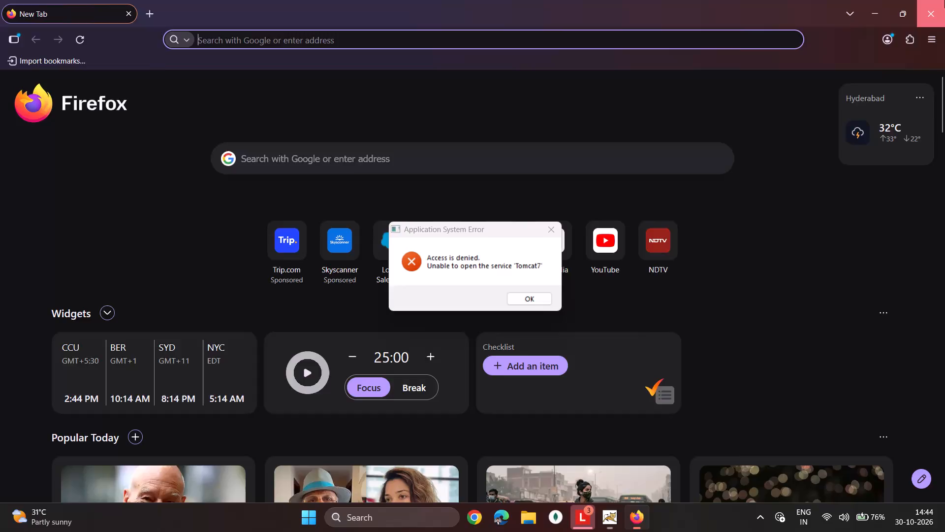
Dismiss the Application System Error dialog about the Tomcat7 service.
left_click(779, 102)
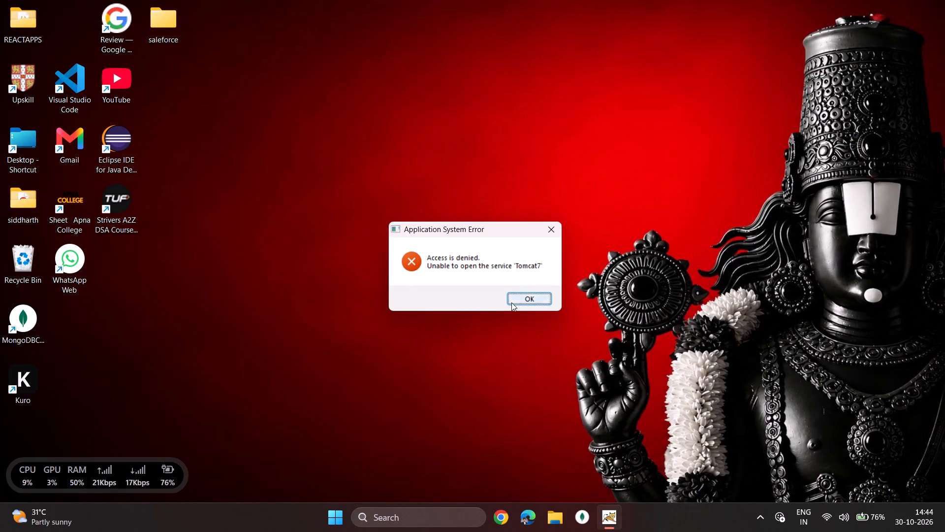
left_click(511, 302)
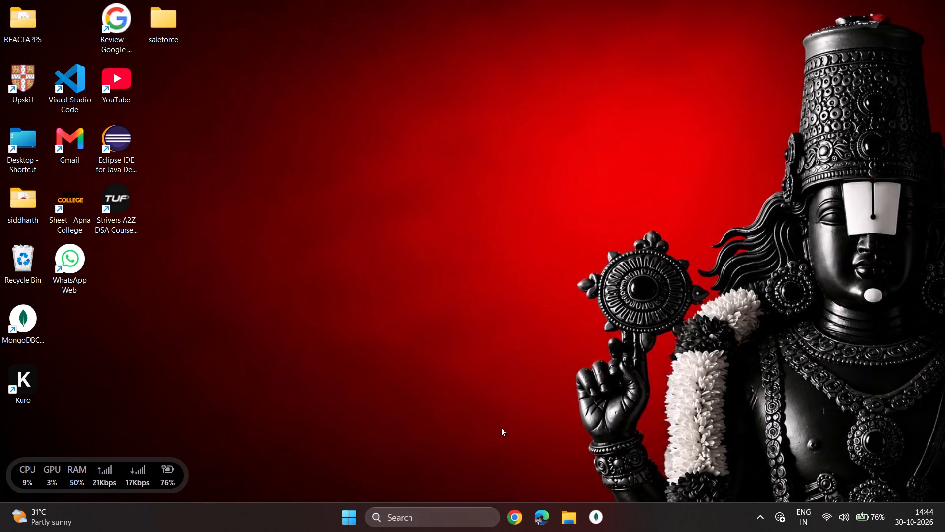
Open Google Chrome with the profile that has a photo avatar and maximize its window.
left_click(511, 522)
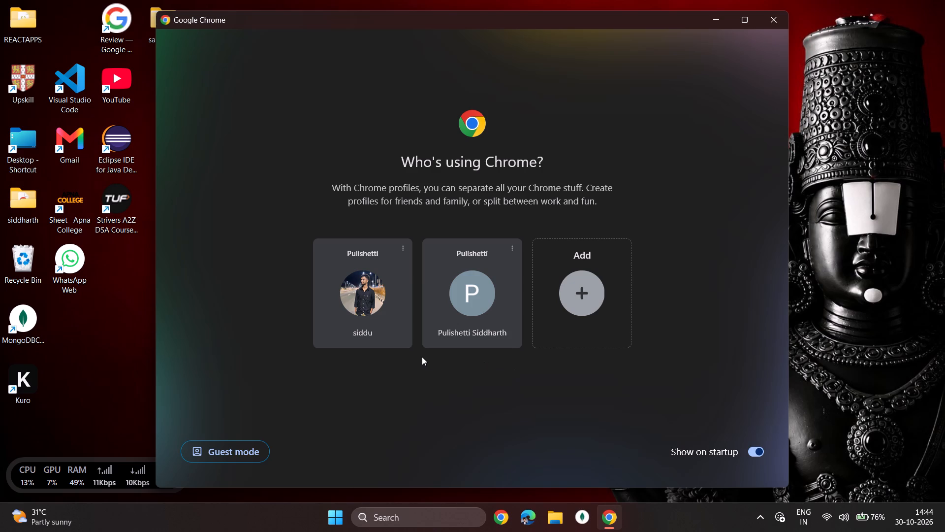
left_click(365, 306)
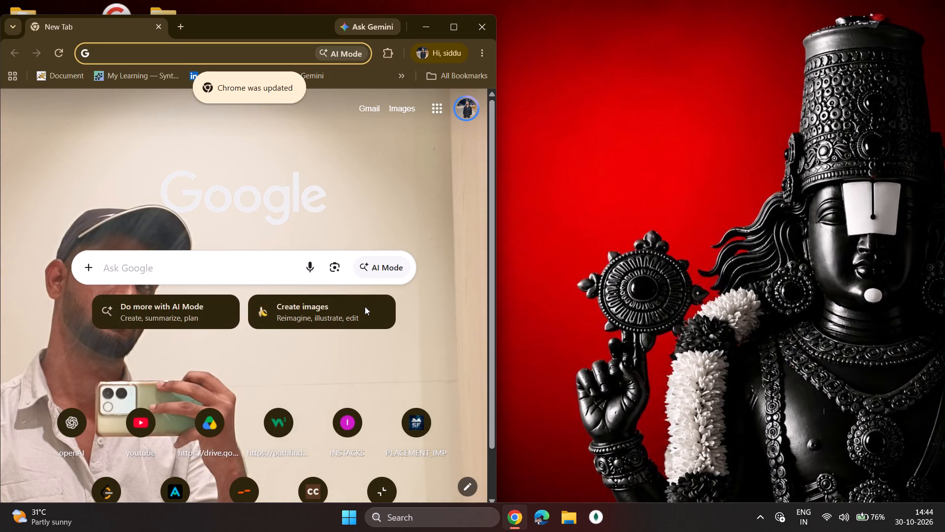
left_click(464, 33)
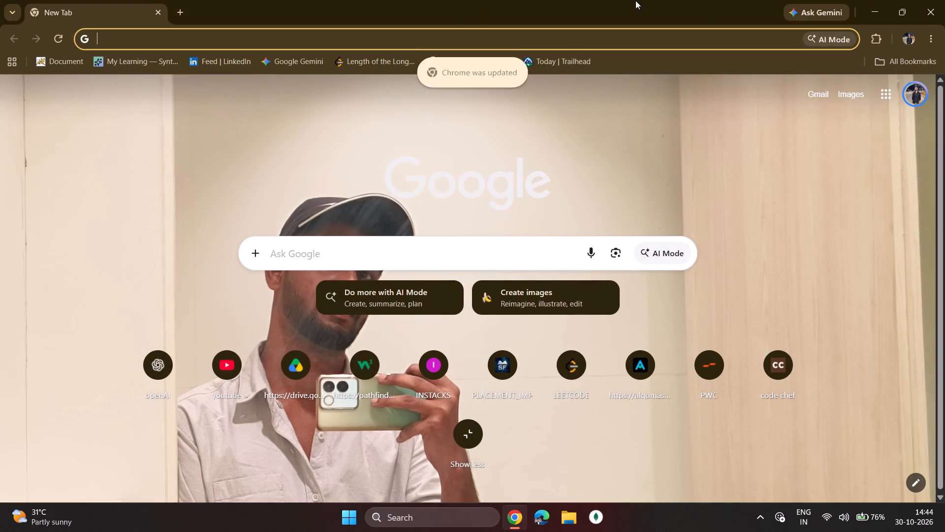
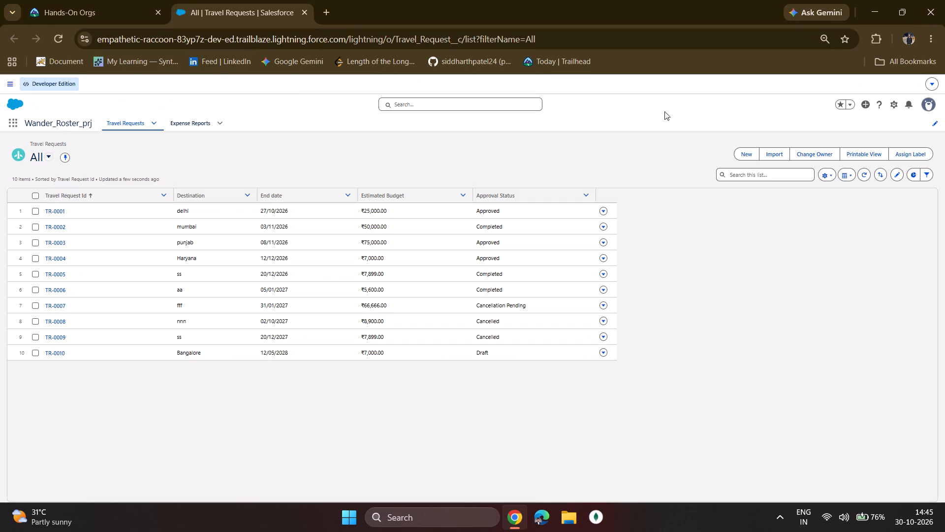
Open Salesforce Setup and find the Flows page under Process Automation by searching for "flows".
left_click(895, 105)
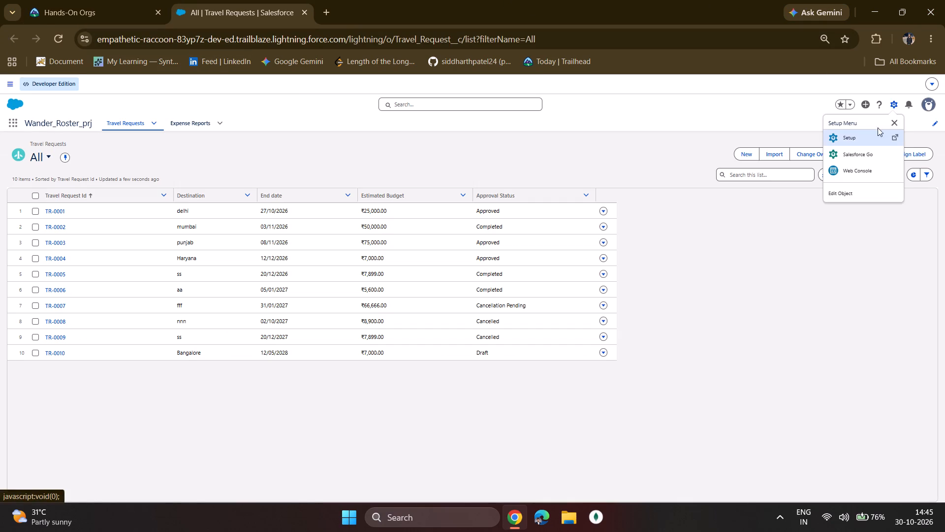
left_click(869, 137)
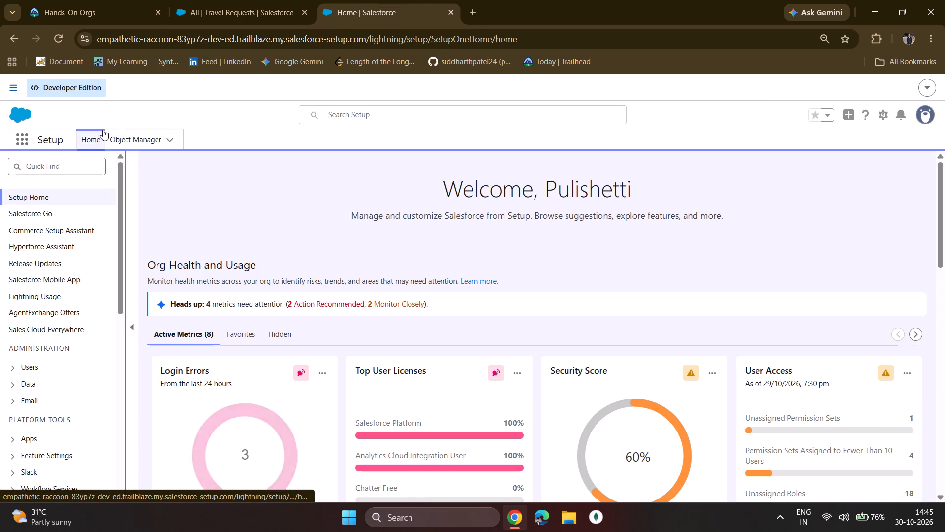
left_click(66, 170)
type("flows")
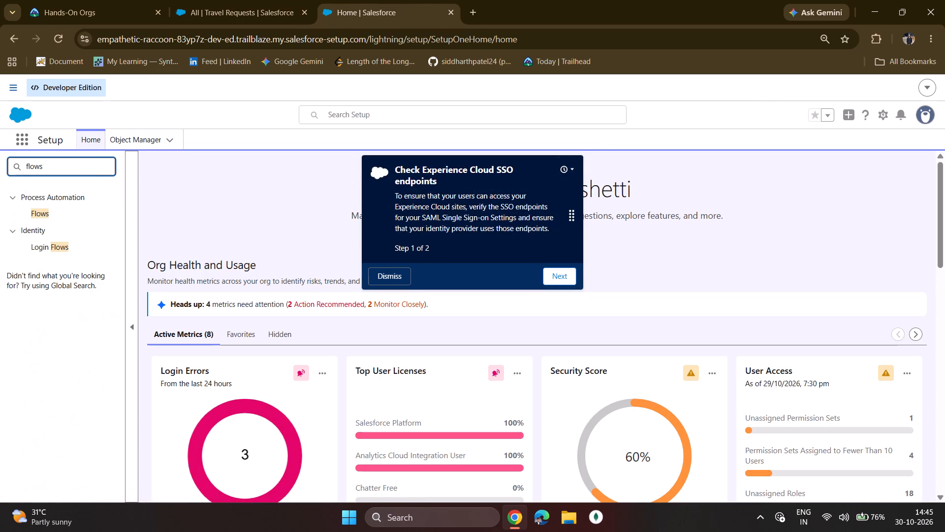
left_click(45, 211)
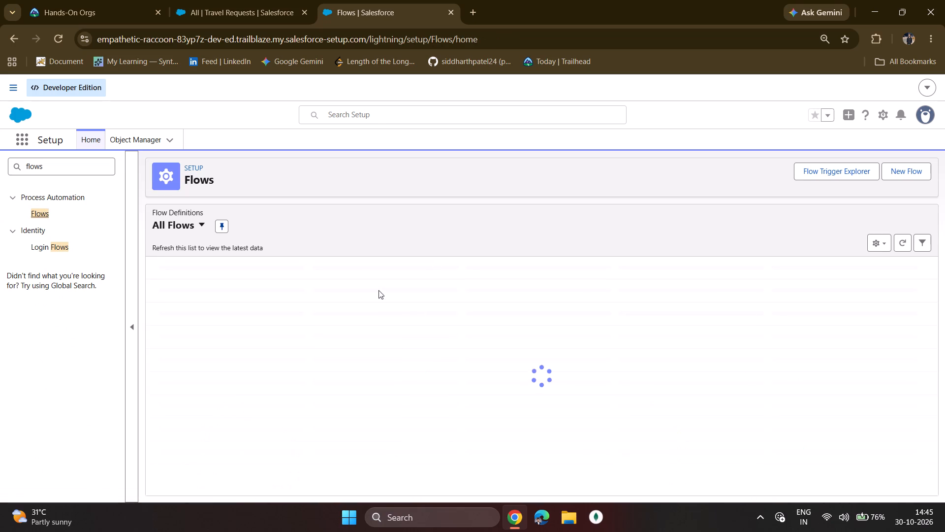
Open the unmanaged screen flow flow1 from the All Flows list in Flow Builder.
scroll(358, 304, "down", 12)
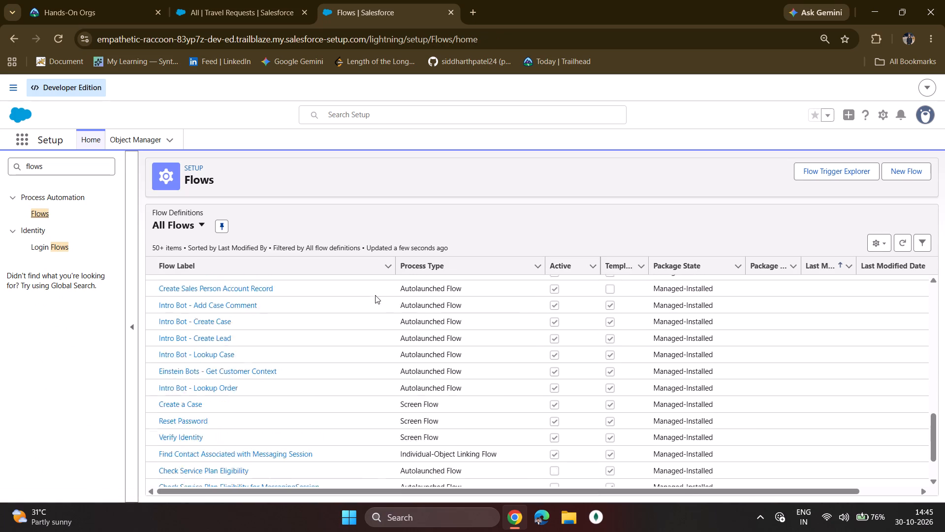
scroll(375, 295, "down", 20)
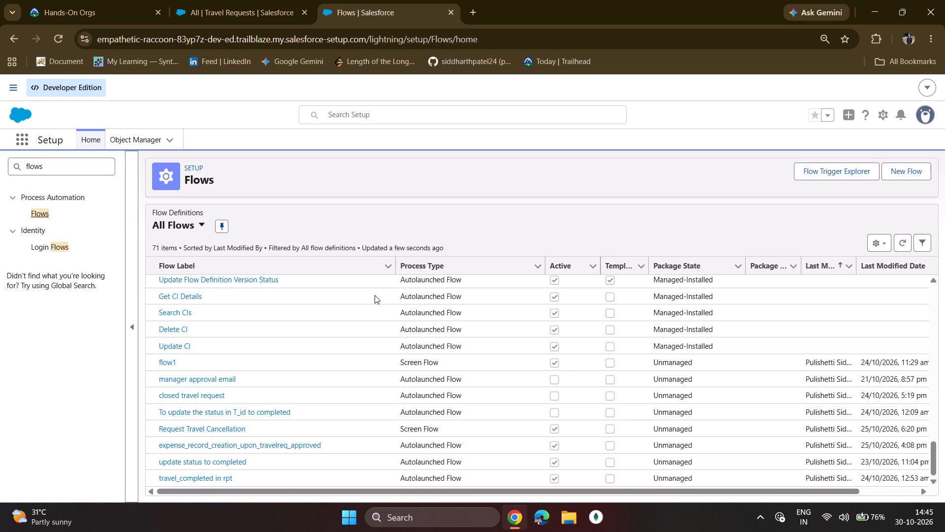
left_click(167, 364)
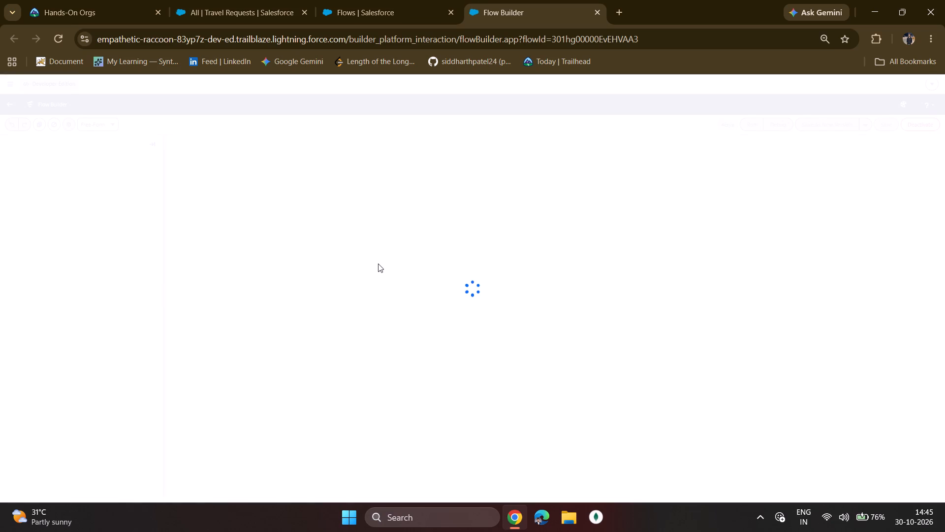
Examine the flow1 canvas from the Screen Flow start through the currency check, expense item creation and file upload branches.
scroll(414, 259, "down", 4)
scroll(425, 265, "up", 3)
scroll(425, 265, "down", 7)
scroll(425, 267, "up", 8)
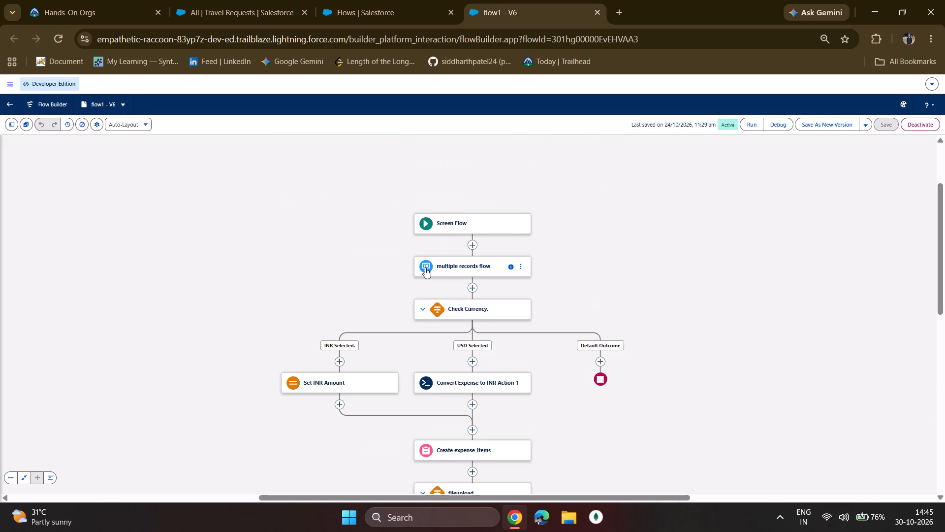
scroll(425, 267, "down", 3)
scroll(463, 236, "up", 2)
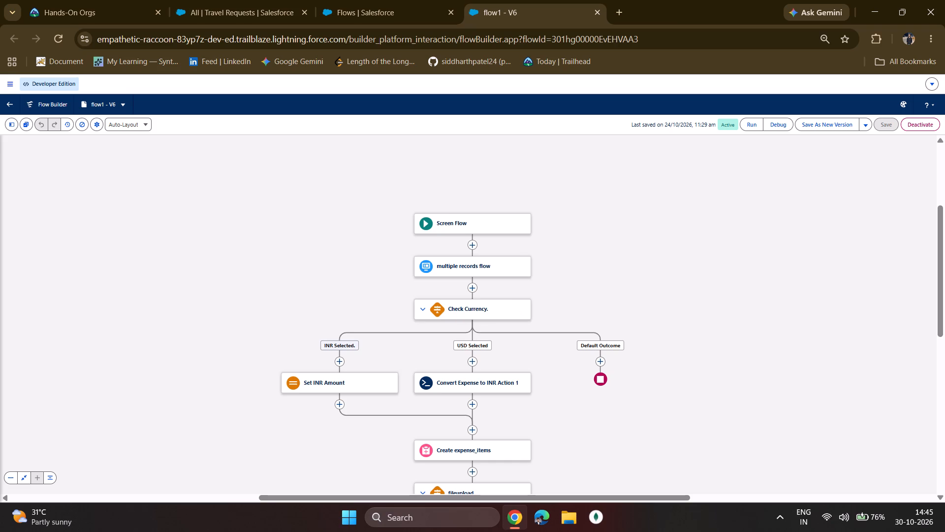
scroll(454, 380, "down", 1)
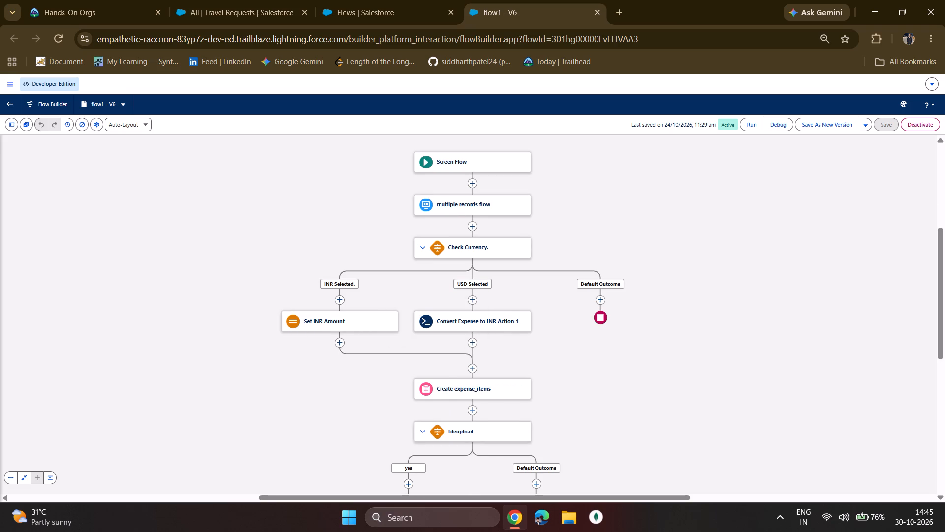
scroll(676, 240, "down", 2)
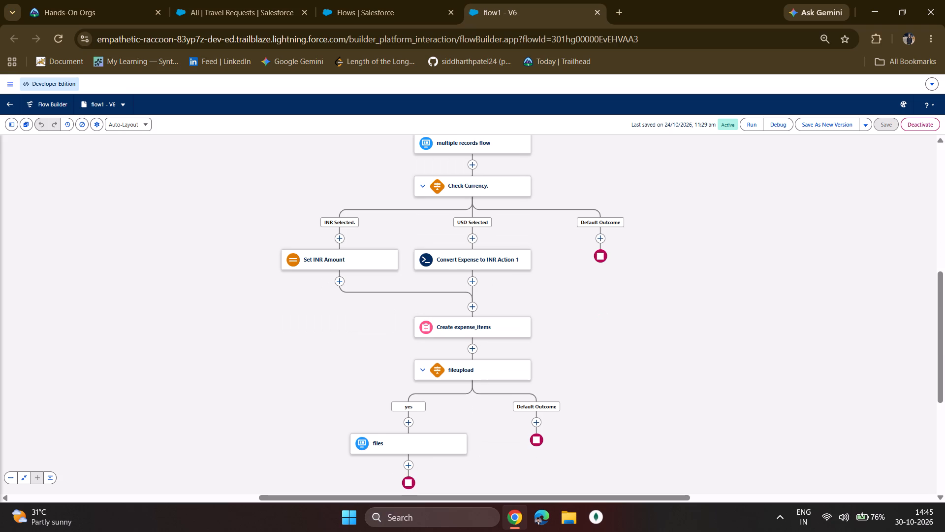
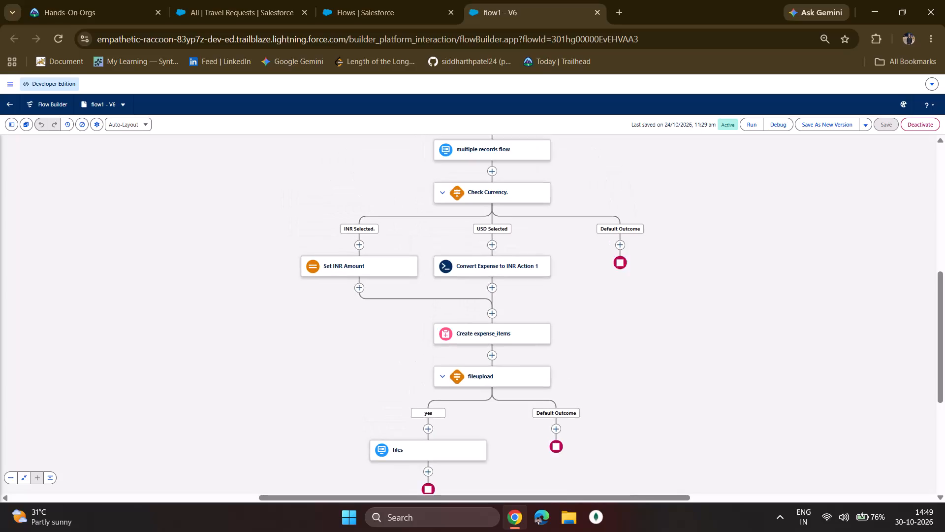
In the multiple records flow screen element, set the Currency radio buttons' default value to the INR choice.
left_click_drag(410, 203, 420, 318)
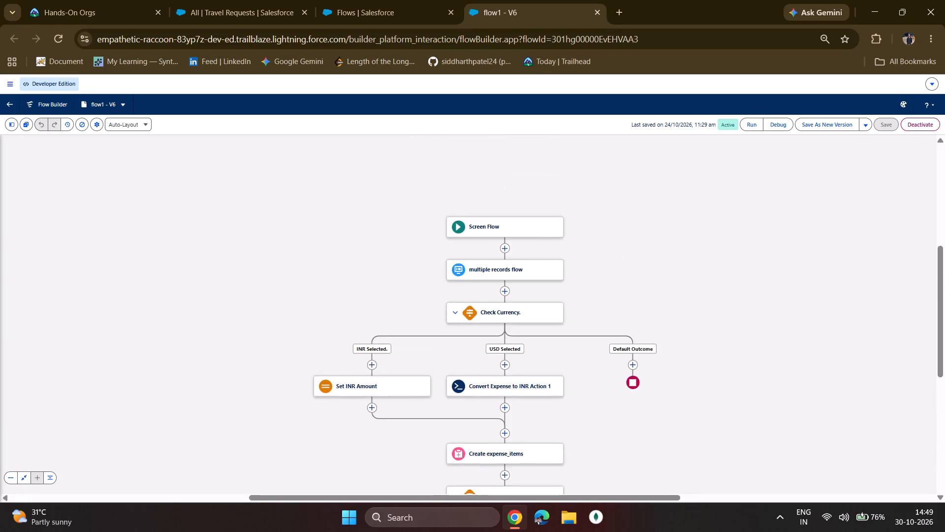
left_click_drag(420, 318, 384, 267)
left_click(449, 221)
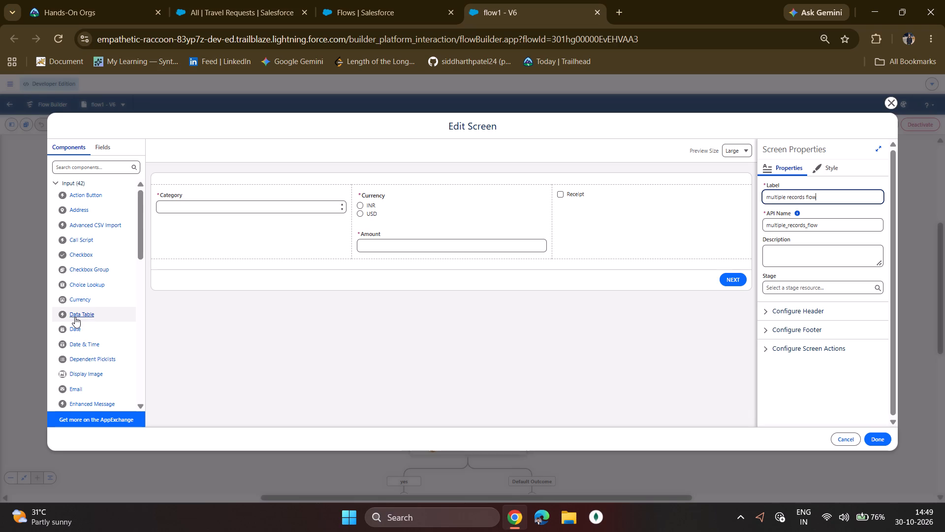
scroll(75, 317, "down", 5)
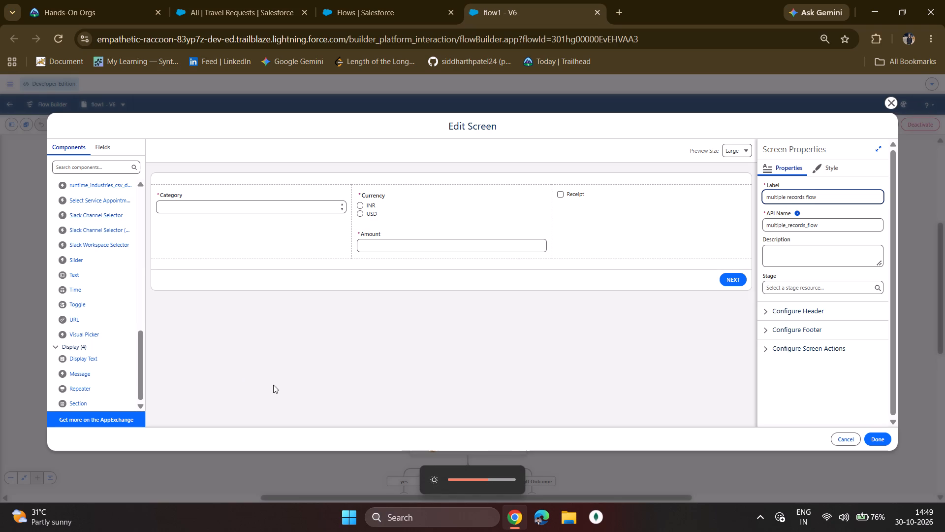
scroll(273, 385, "up", 1)
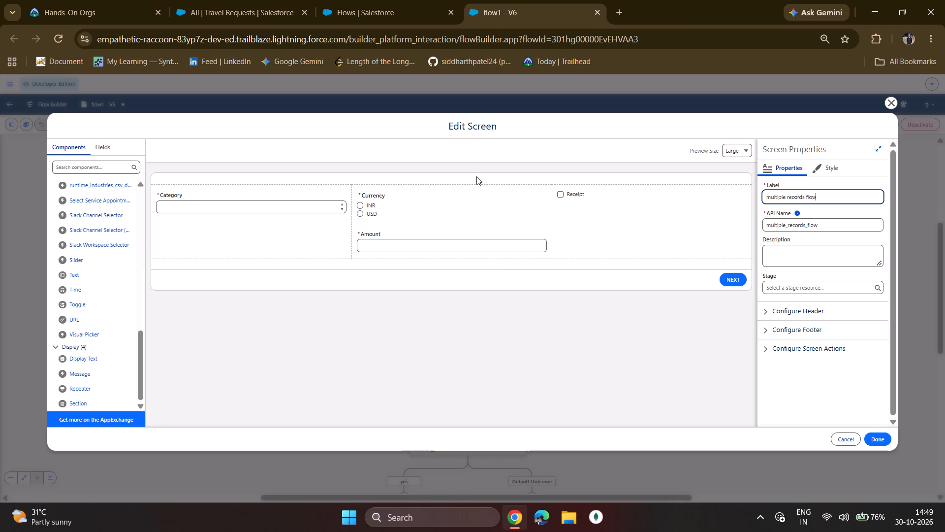
left_click(428, 195)
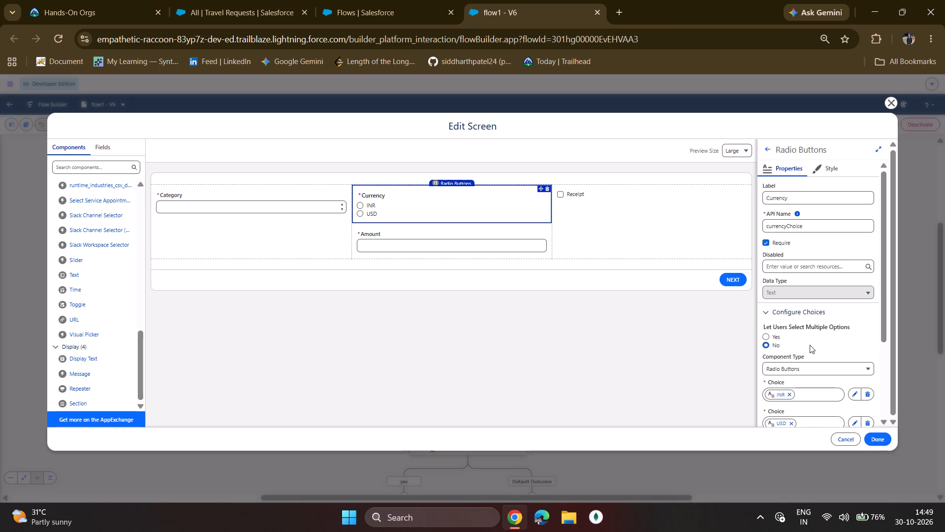
scroll(810, 345, "down", 2)
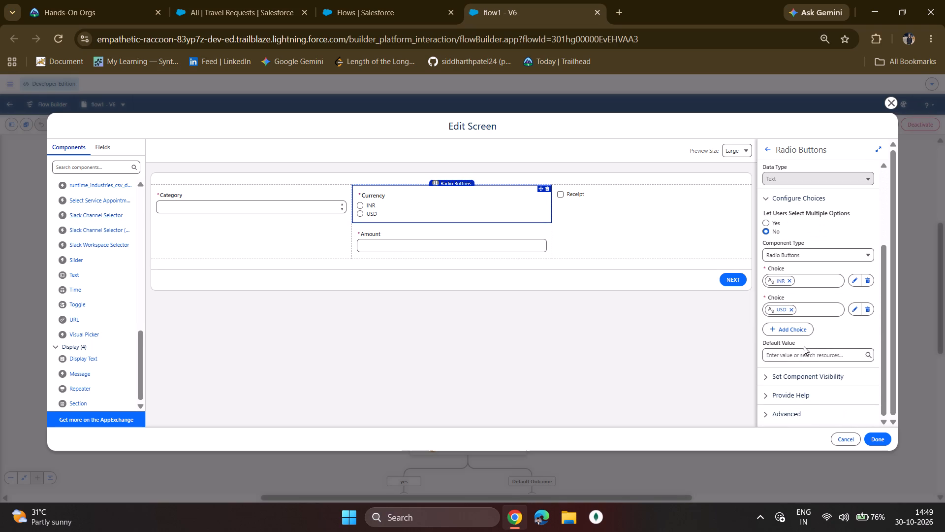
left_click(804, 354)
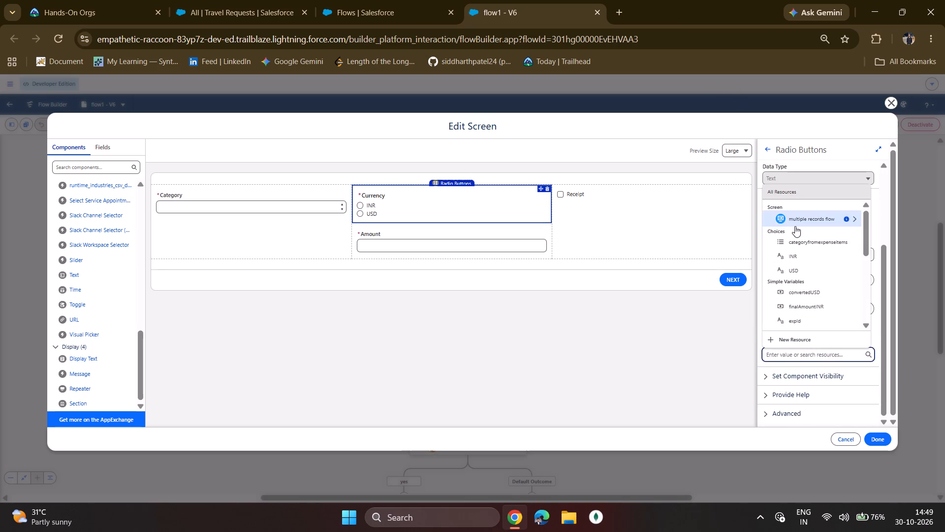
left_click(796, 253)
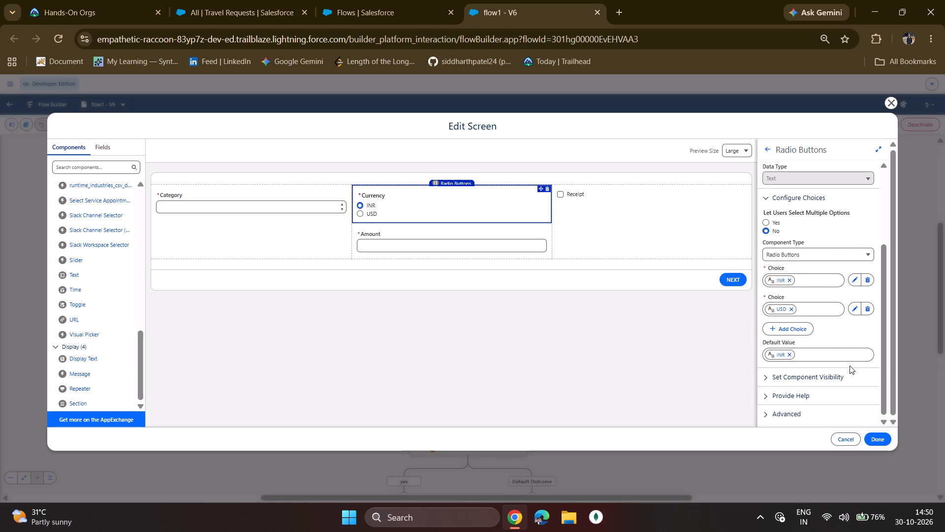
scroll(846, 366, "down", 2)
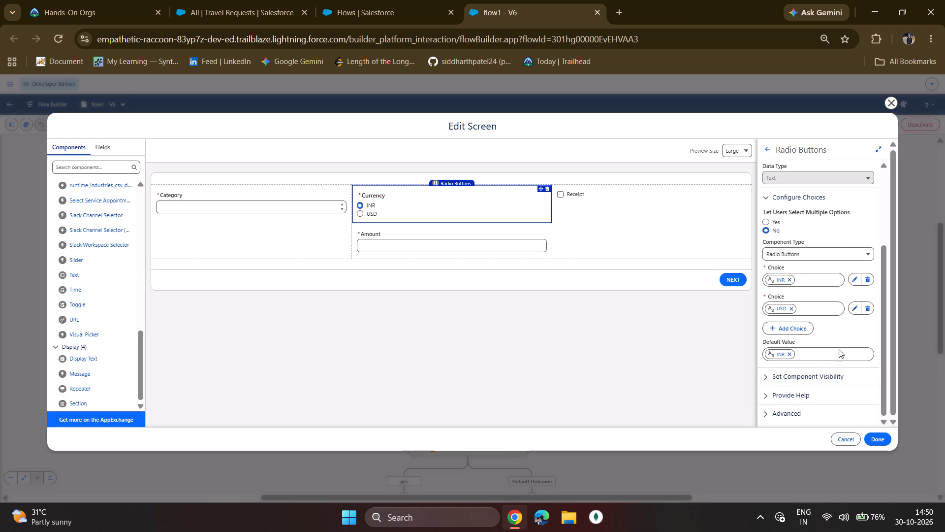
Try to set a red background color in the Currency radio buttons' style, and finish editing the screen.
left_click(416, 204)
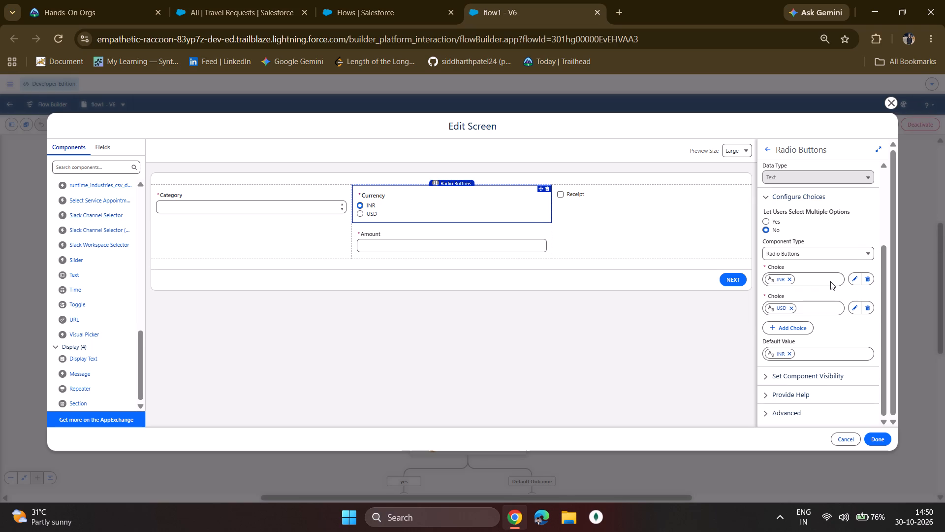
scroll(830, 281, "up", 1)
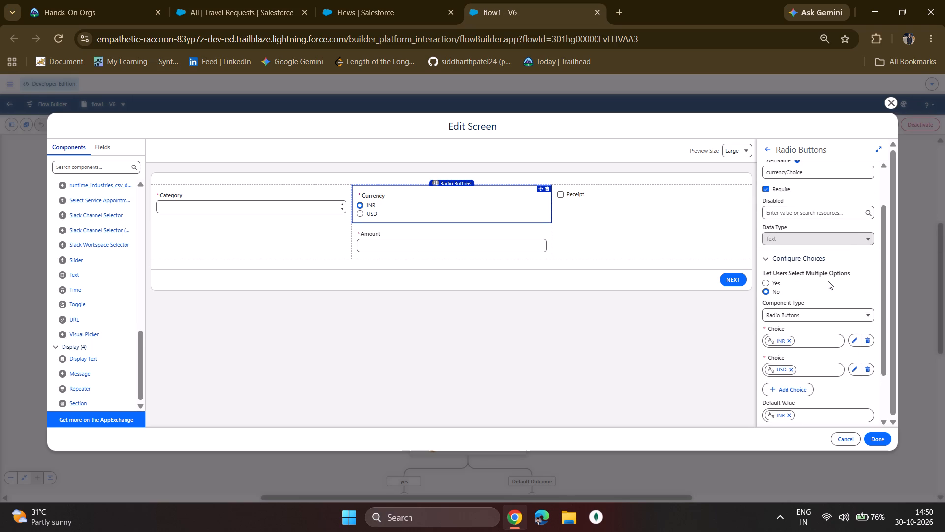
scroll(828, 281, "up", 5)
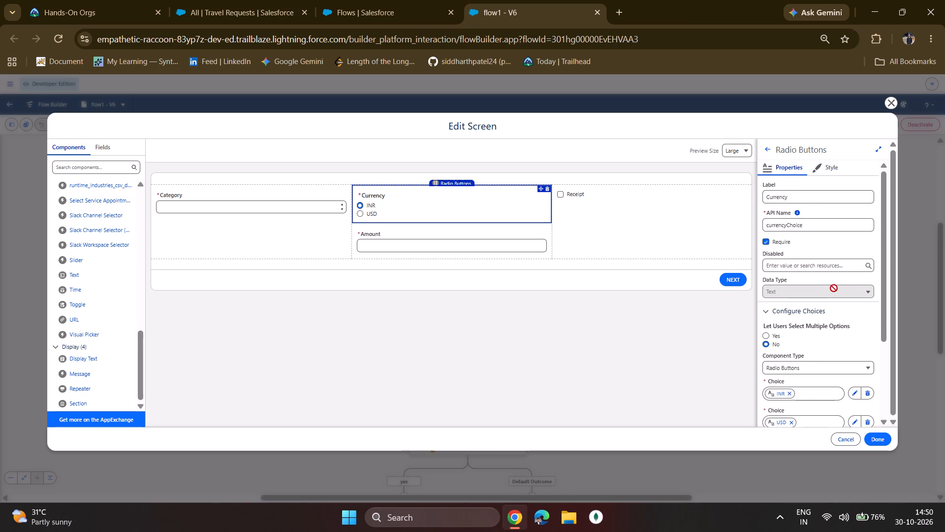
scroll(823, 269, "up", 3)
left_click(810, 170)
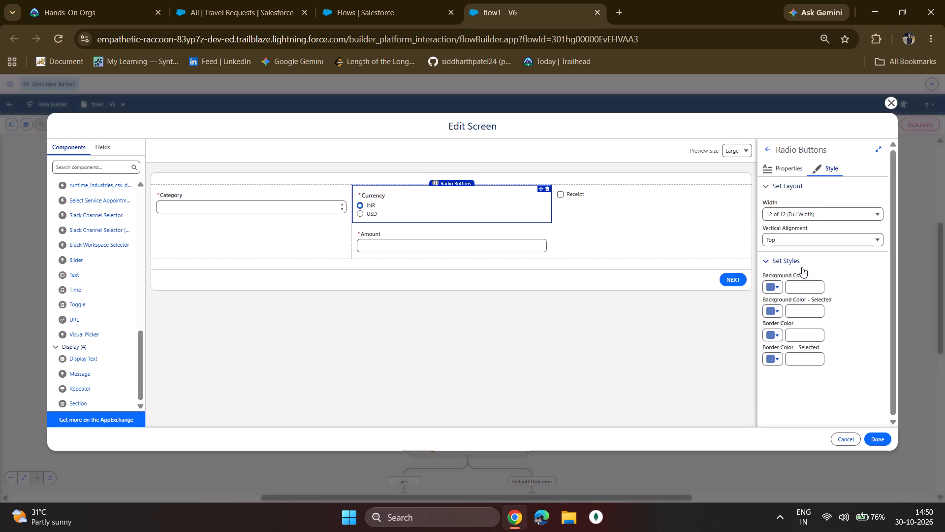
left_click(777, 289)
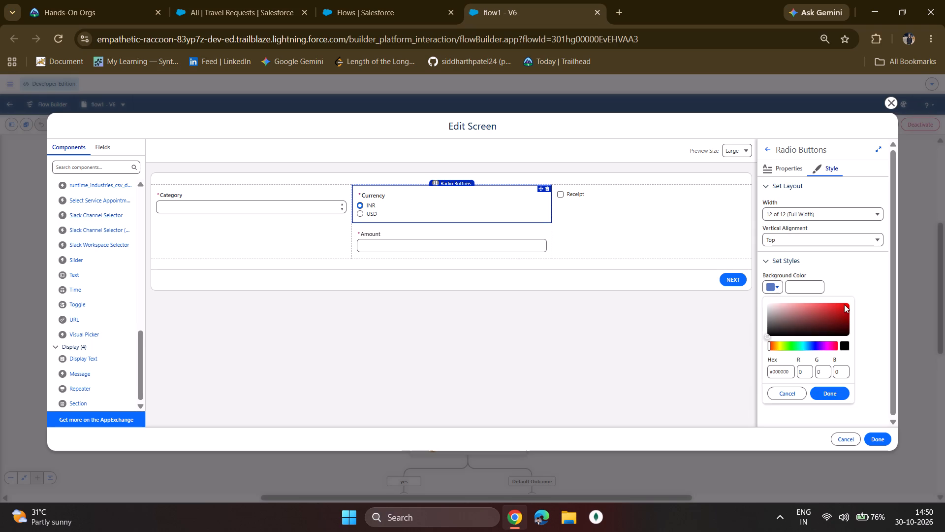
left_click(846, 305)
left_click(876, 442)
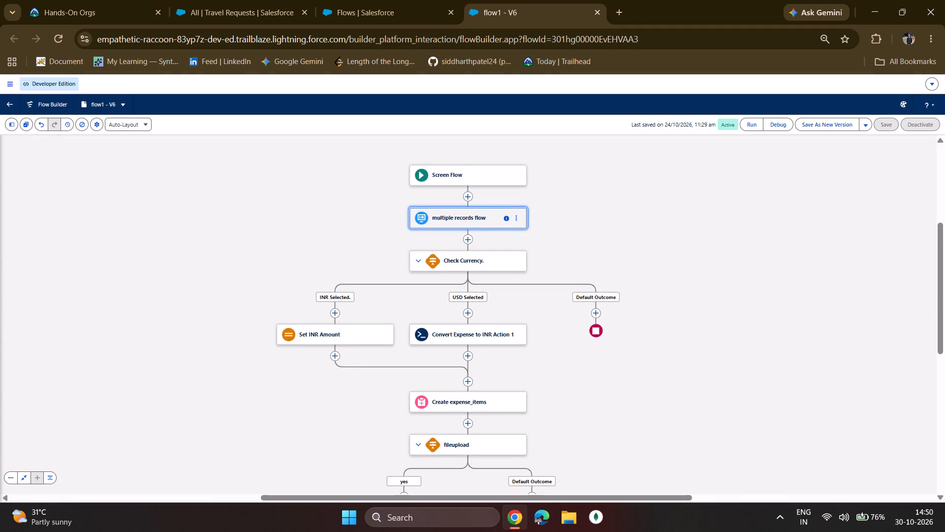
Reopen the multiple records flow screen and set its container background color to red #FA3F3F.
left_click(479, 223)
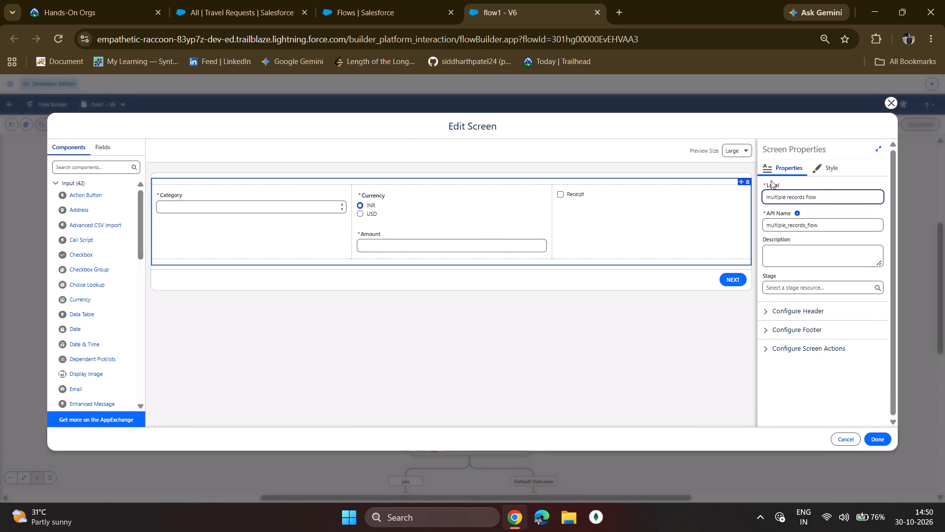
left_click(825, 160)
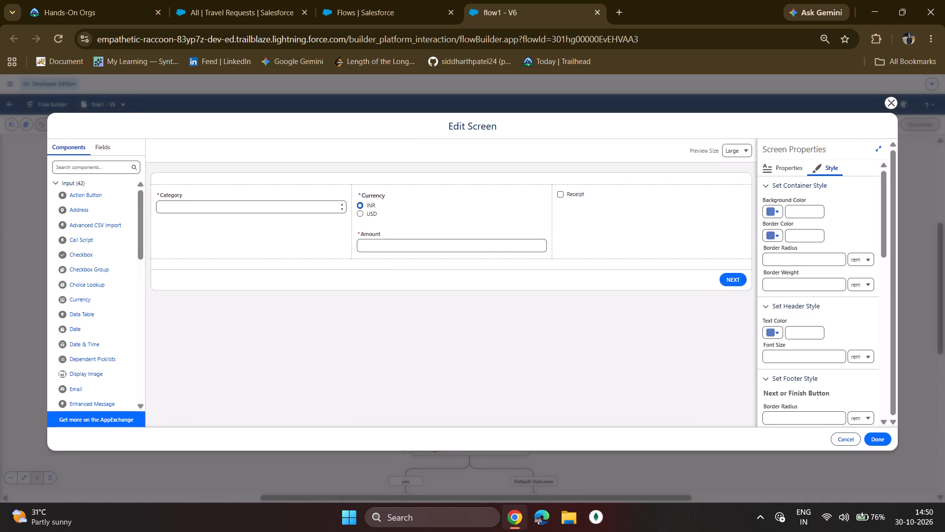
left_click(773, 214)
left_click(829, 229)
left_click(846, 270)
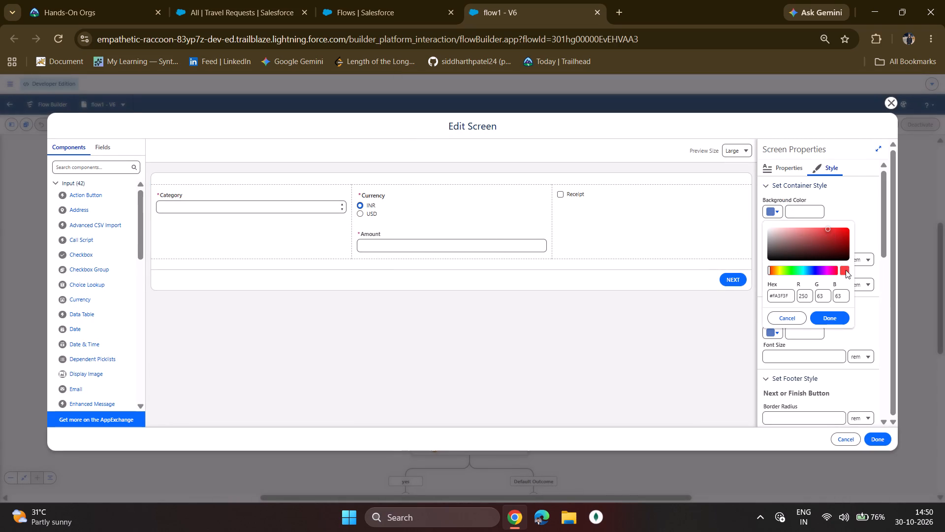
left_click(819, 317)
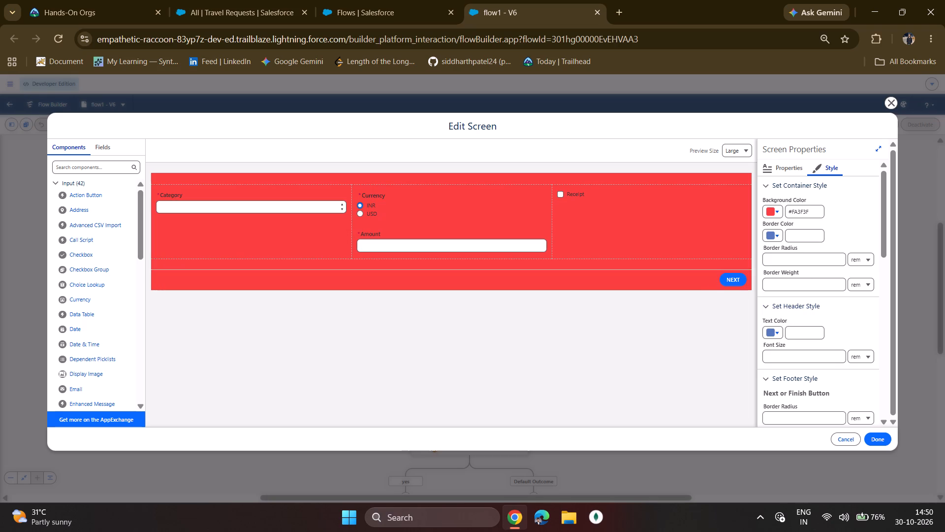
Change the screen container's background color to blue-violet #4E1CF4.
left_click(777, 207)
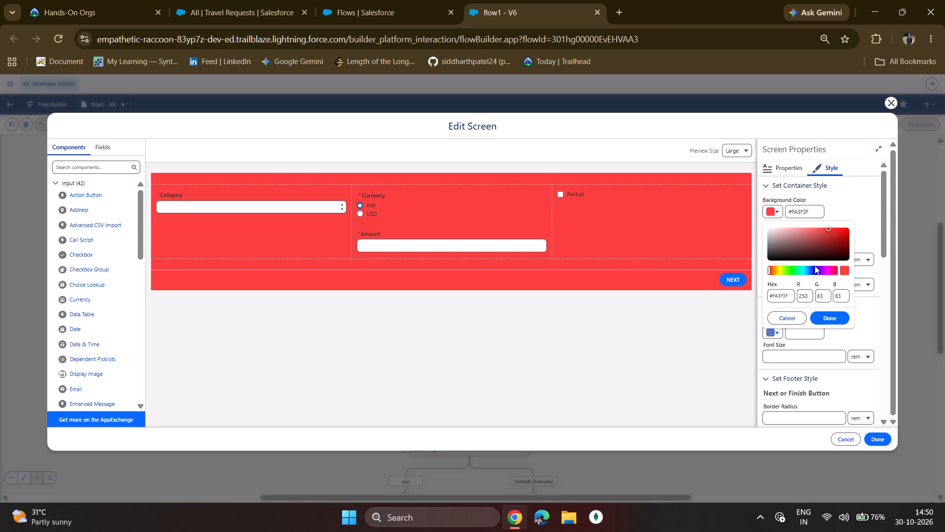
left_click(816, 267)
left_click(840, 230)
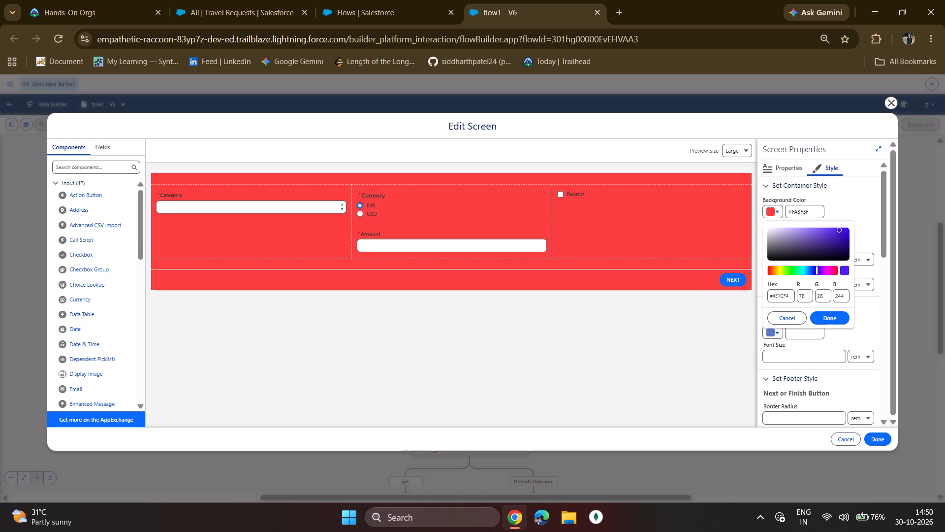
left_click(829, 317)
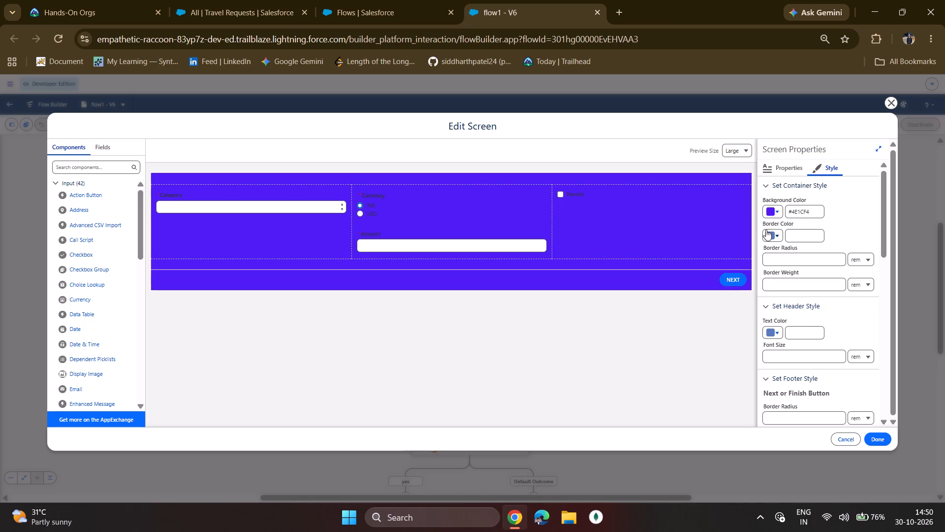
Set the screen container's border color to red #E72525.
left_click(774, 237)
left_click(836, 255)
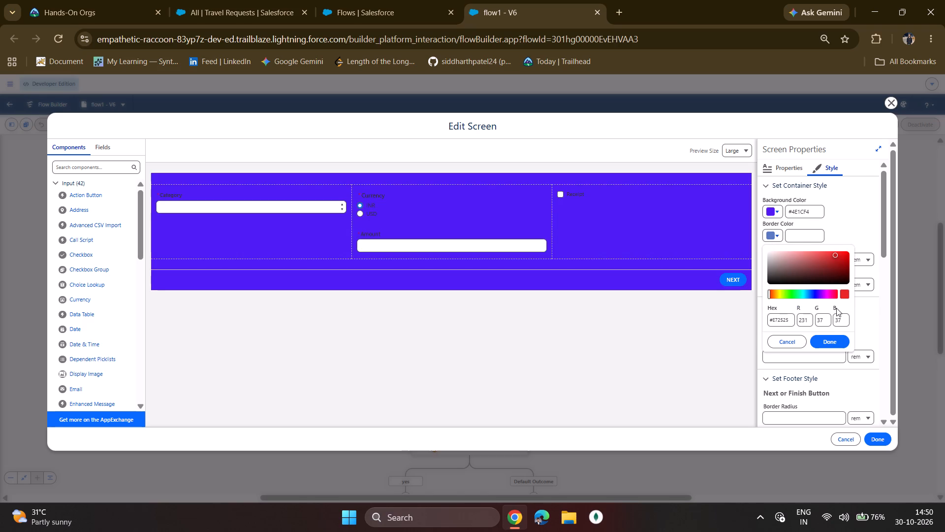
left_click(848, 292)
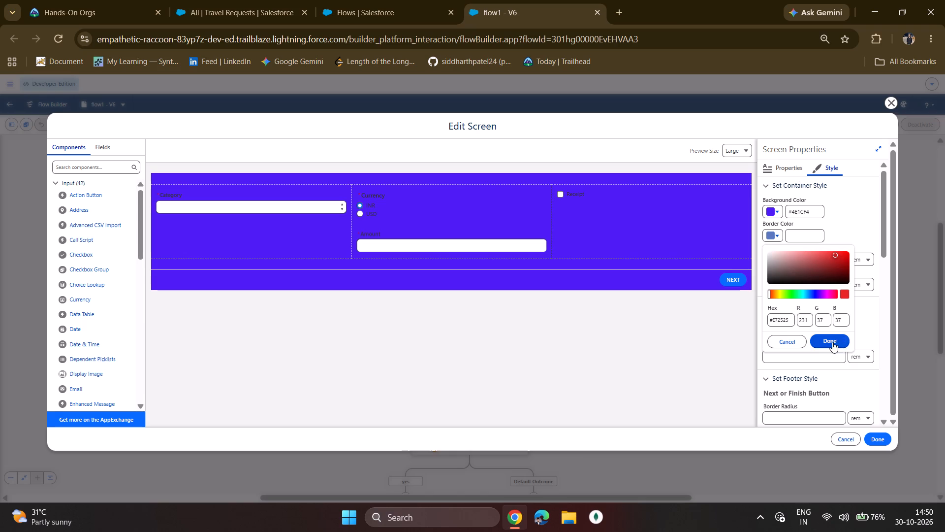
left_click(832, 342)
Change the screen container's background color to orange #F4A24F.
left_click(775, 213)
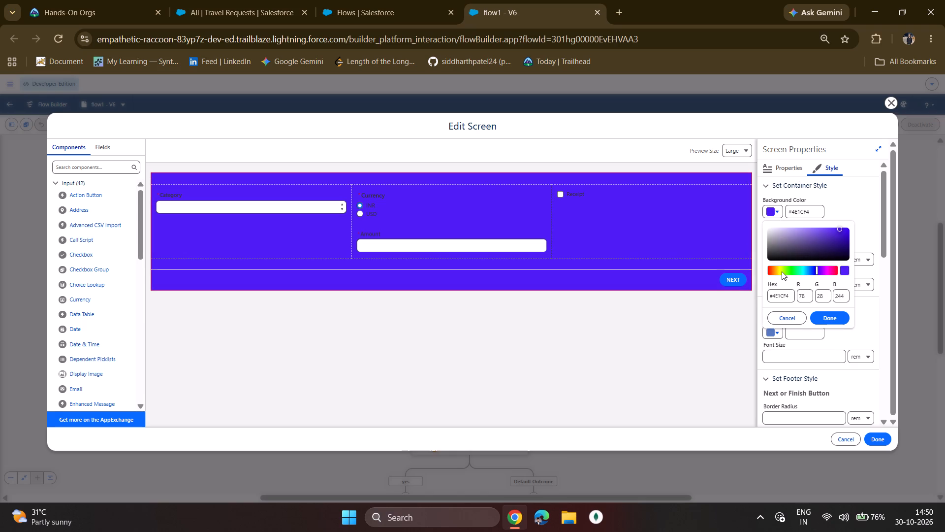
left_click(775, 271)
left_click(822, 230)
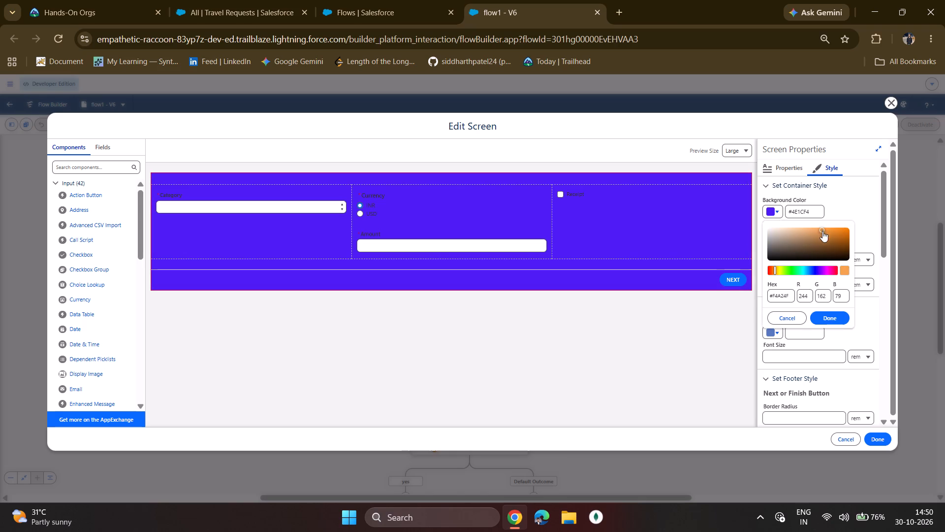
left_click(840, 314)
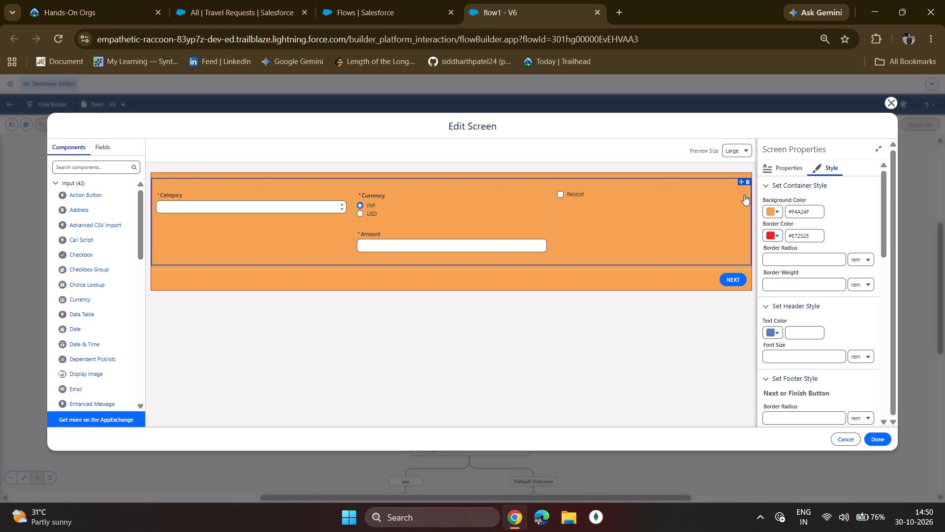
Change the screen container's background color to green #68B039.
left_click(777, 213)
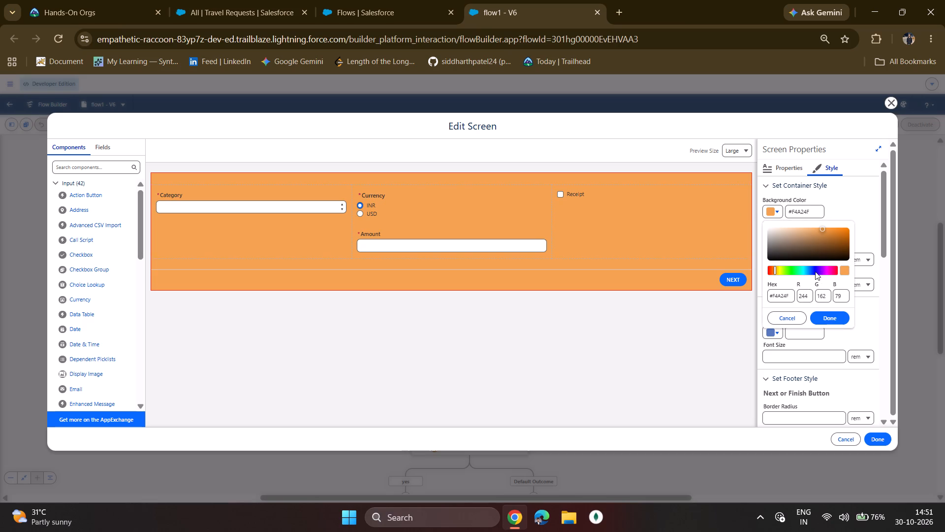
left_click(787, 271)
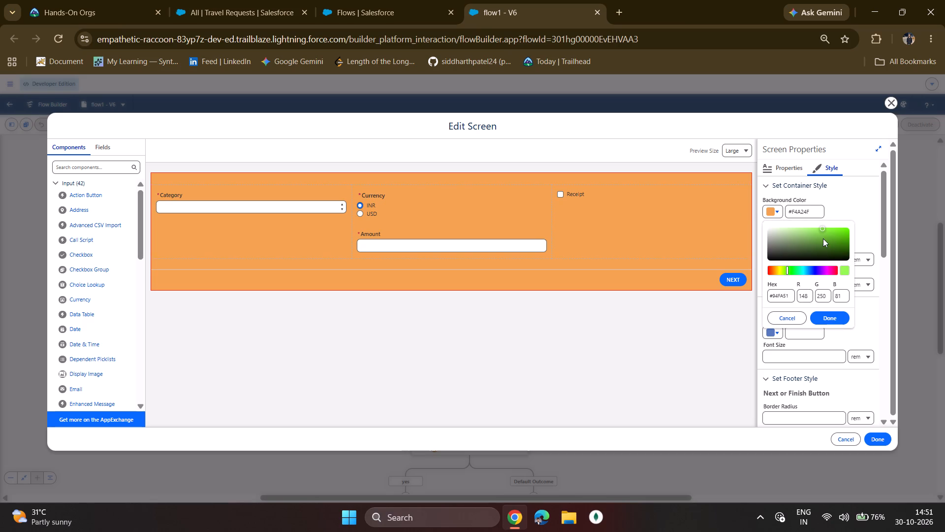
left_click(823, 238)
left_click(839, 321)
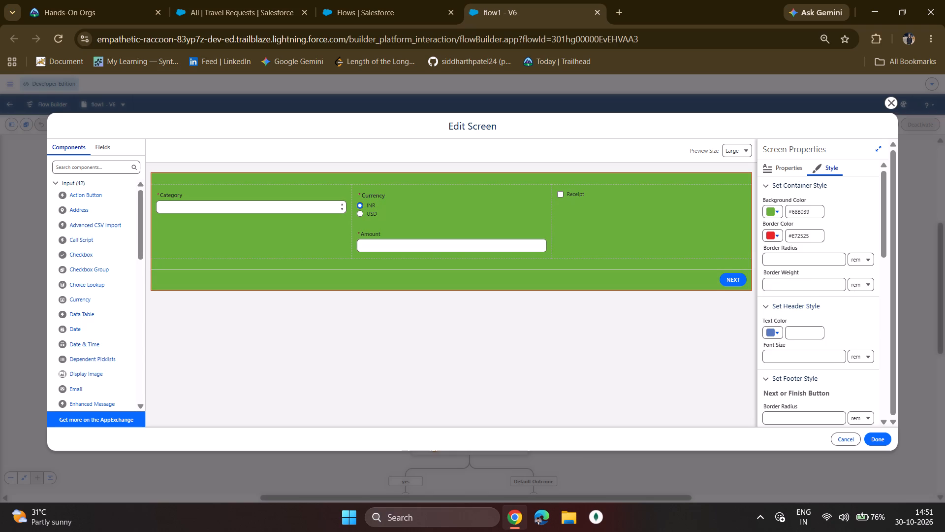
Set the text color in the screen's header style to red #E01414.
scroll(811, 296, "down", 1)
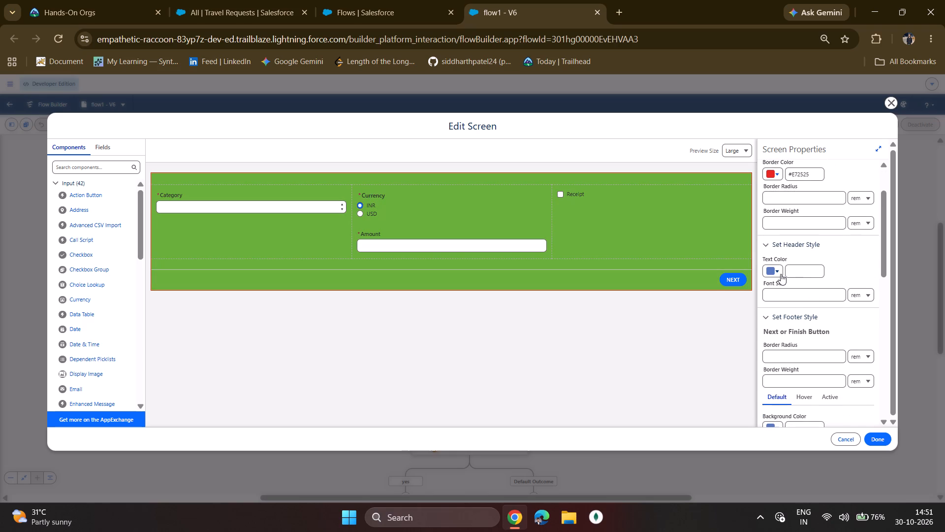
left_click(775, 272)
left_click(842, 292)
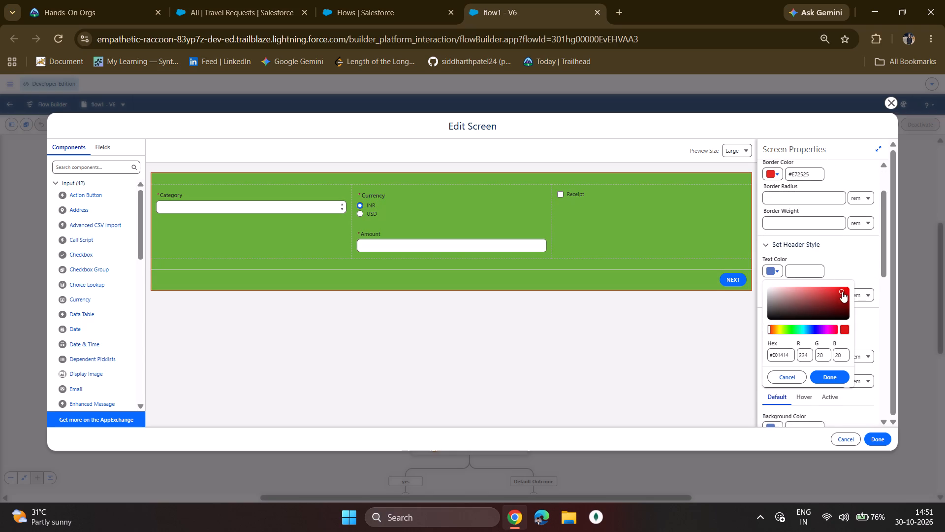
left_click(835, 377)
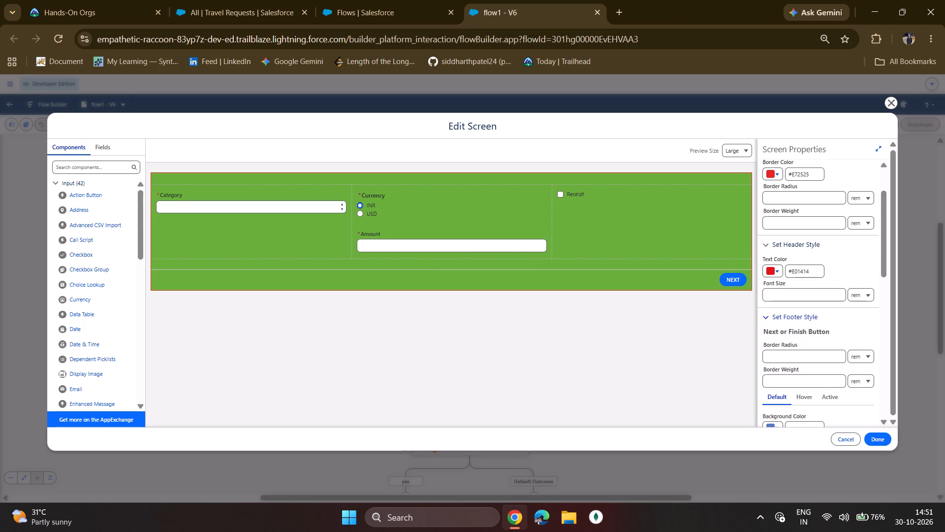
Set the font size in the screen's header style to 10 px and finish editing the screen.
left_click(861, 297)
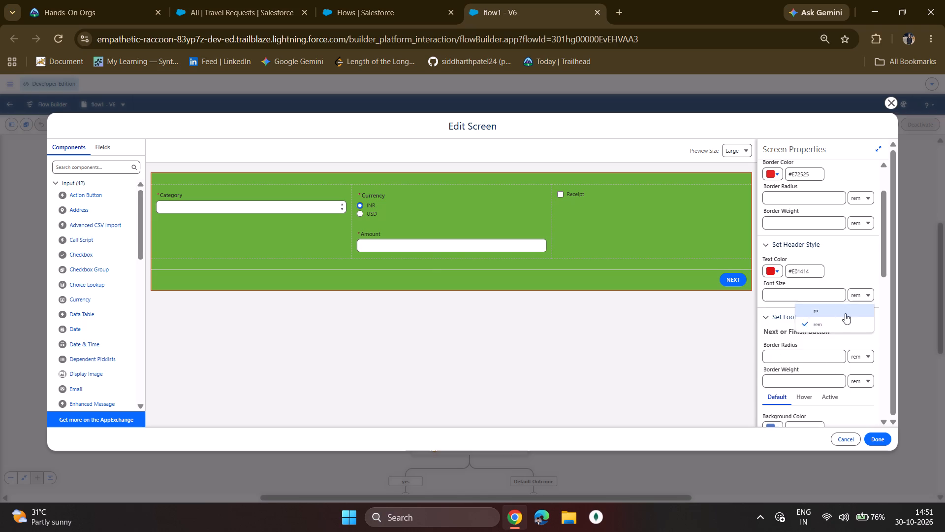
left_click(826, 311)
left_click(821, 295)
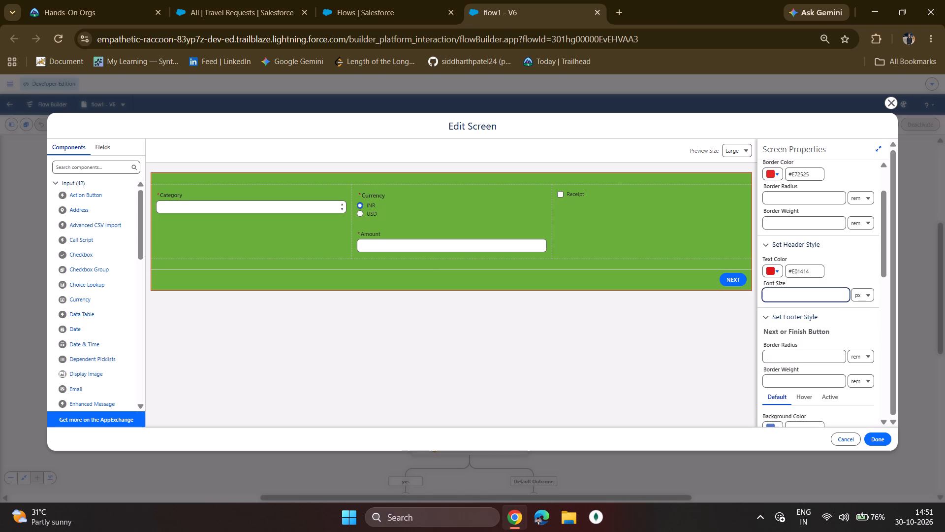
type("10")
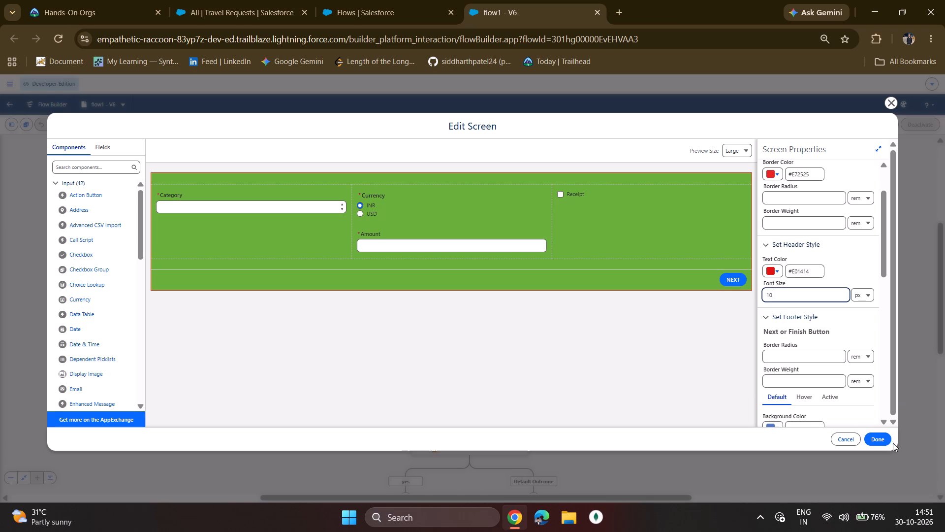
left_click(881, 439)
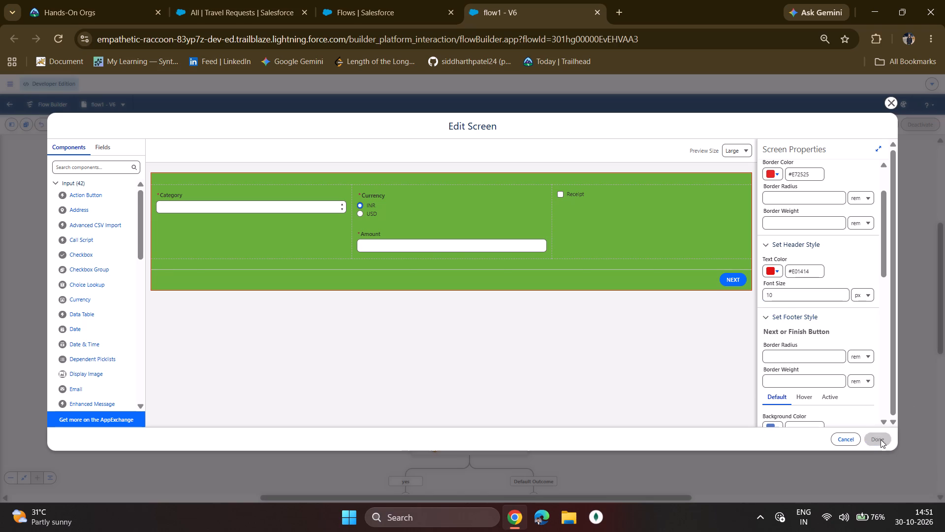
Reopen the multiple records flow screen and set the Currency radio buttons' vertical alignment to Middle.
left_click(450, 213)
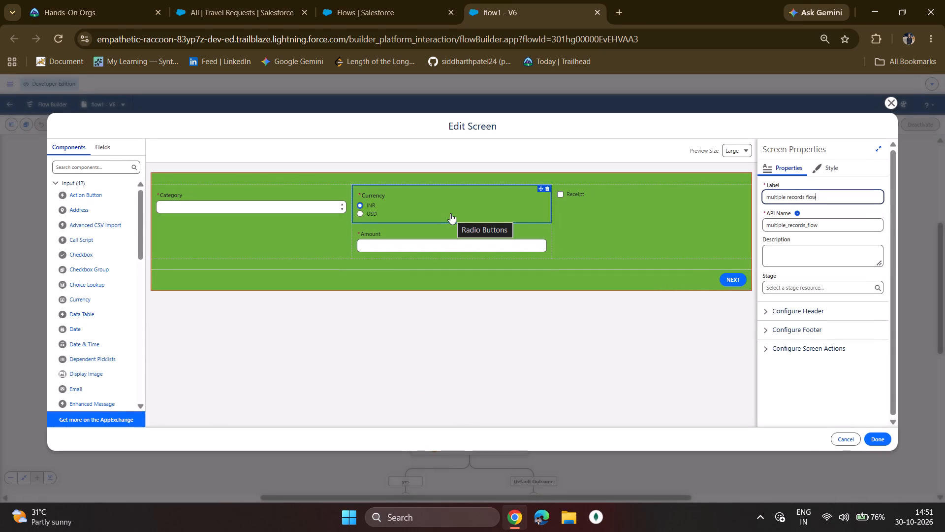
left_click(815, 178)
left_click(822, 168)
left_click(418, 206)
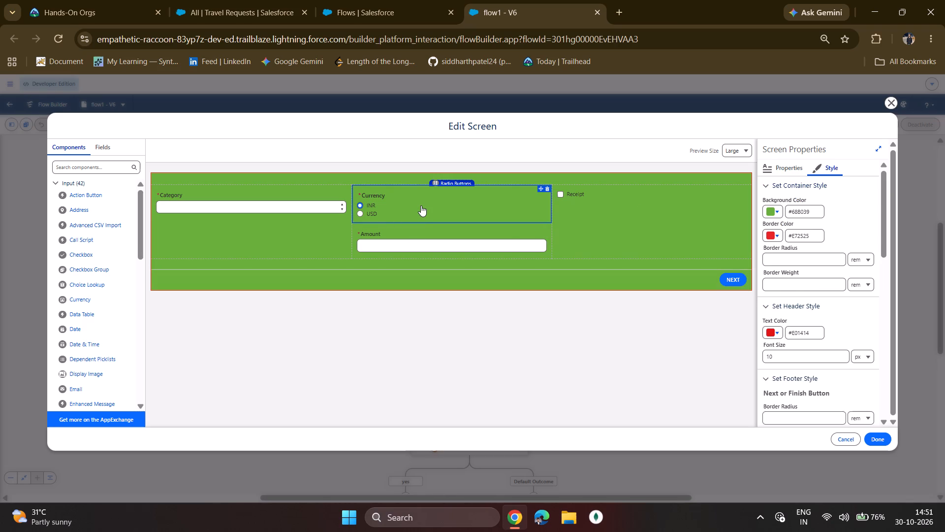
left_click(421, 205)
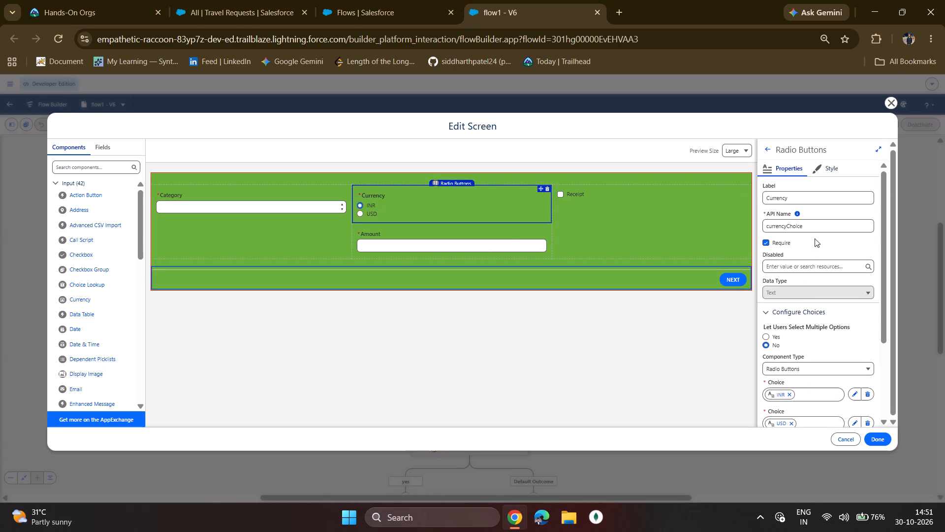
left_click(836, 169)
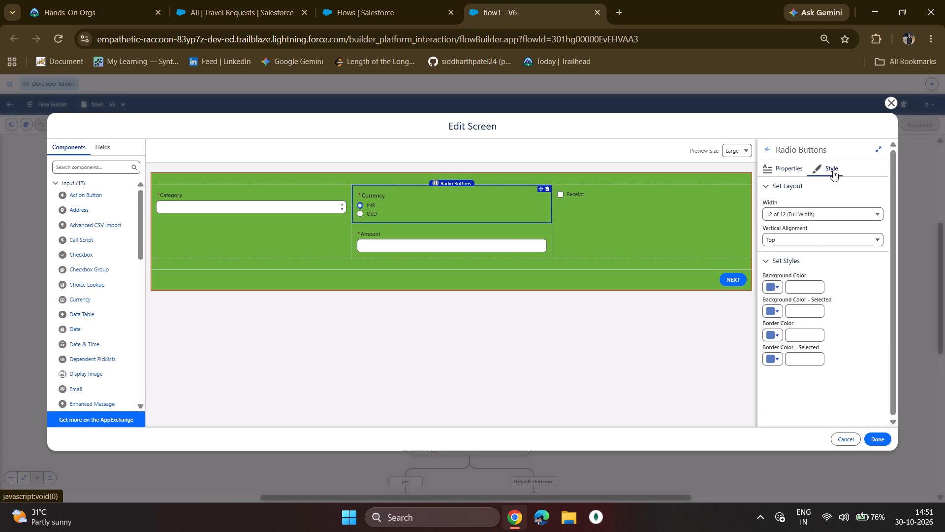
left_click(826, 245)
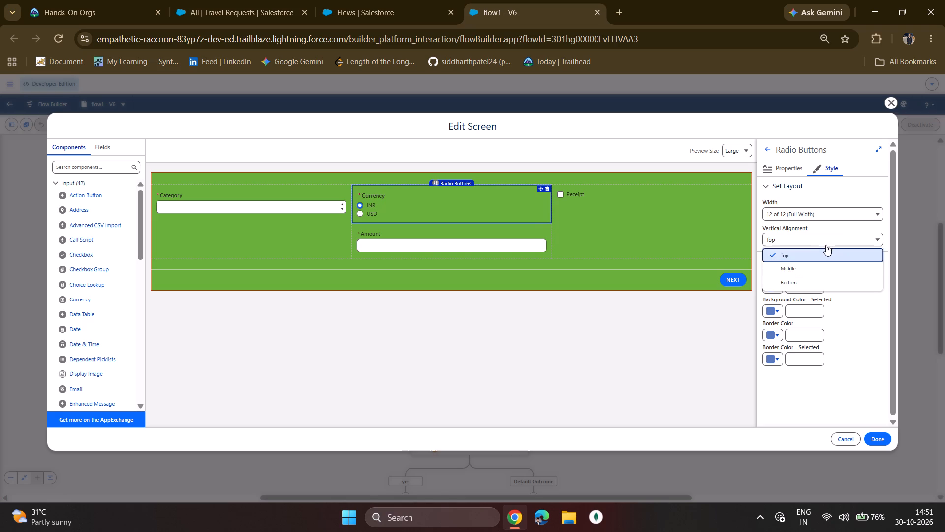
left_click(798, 271)
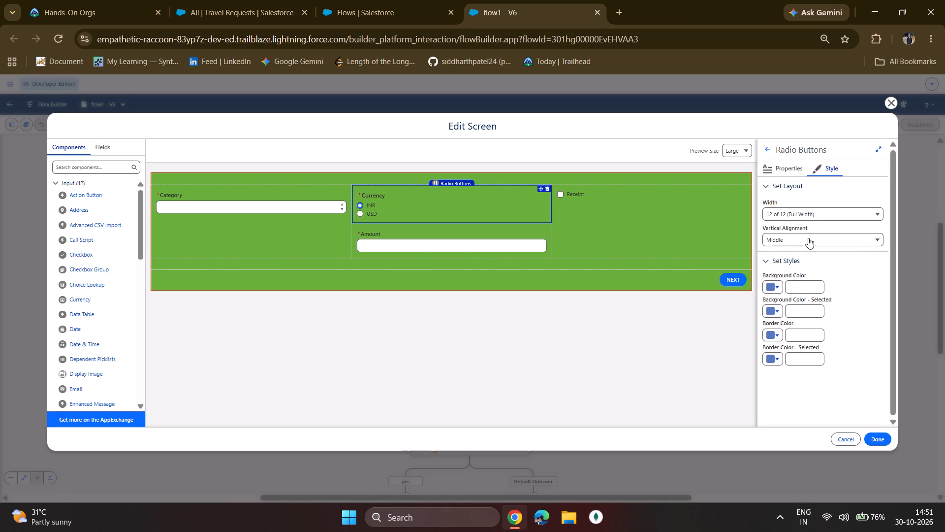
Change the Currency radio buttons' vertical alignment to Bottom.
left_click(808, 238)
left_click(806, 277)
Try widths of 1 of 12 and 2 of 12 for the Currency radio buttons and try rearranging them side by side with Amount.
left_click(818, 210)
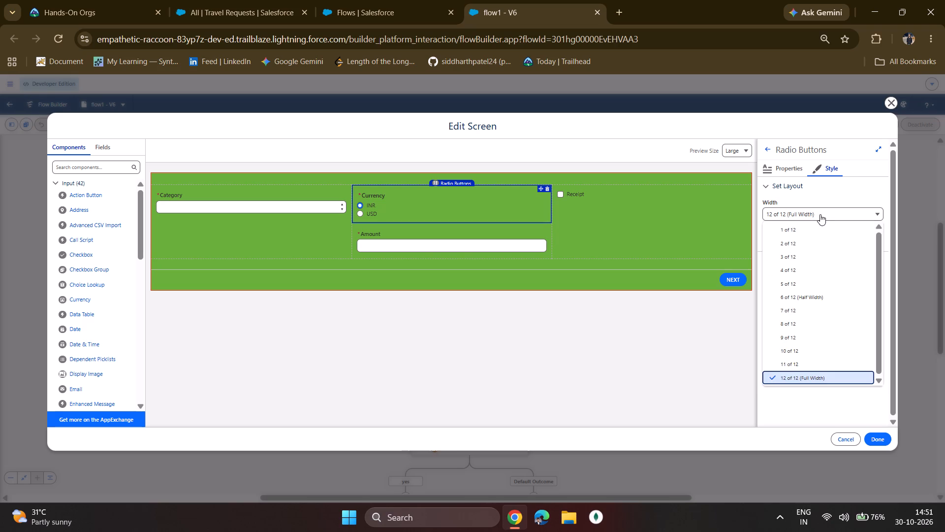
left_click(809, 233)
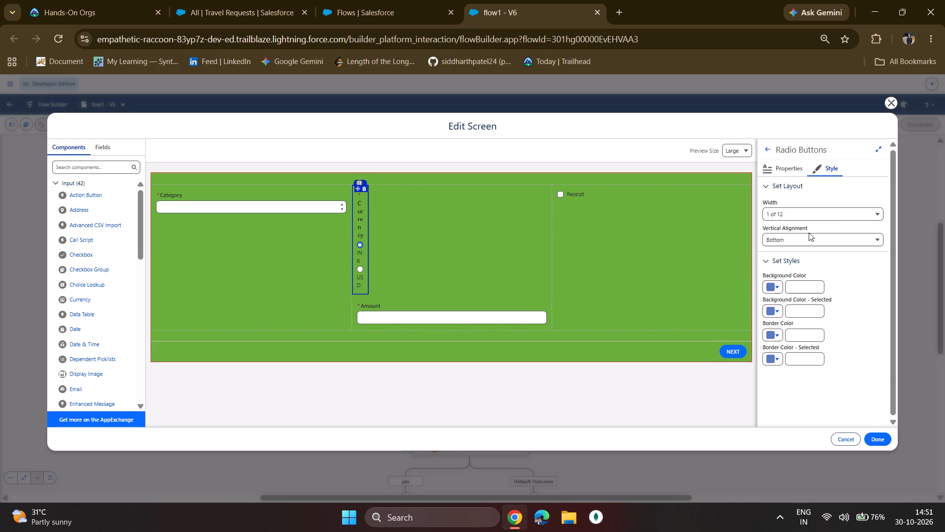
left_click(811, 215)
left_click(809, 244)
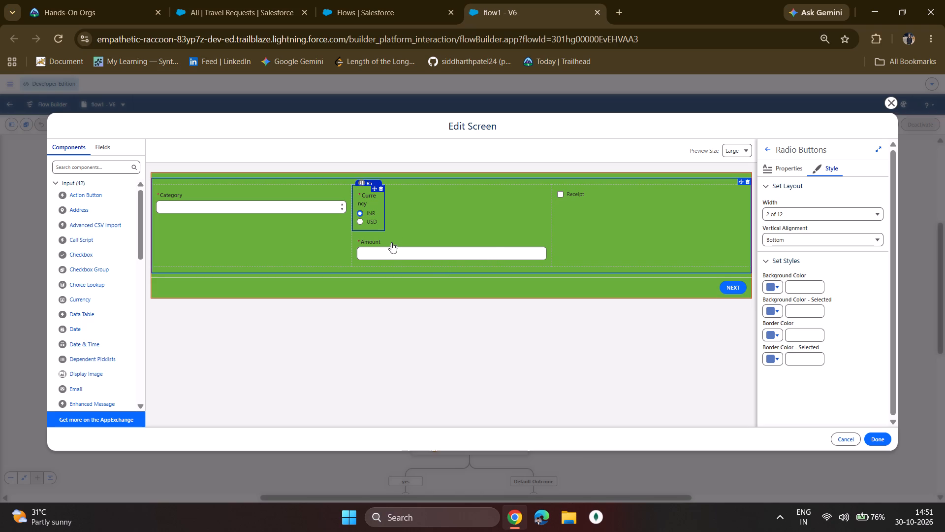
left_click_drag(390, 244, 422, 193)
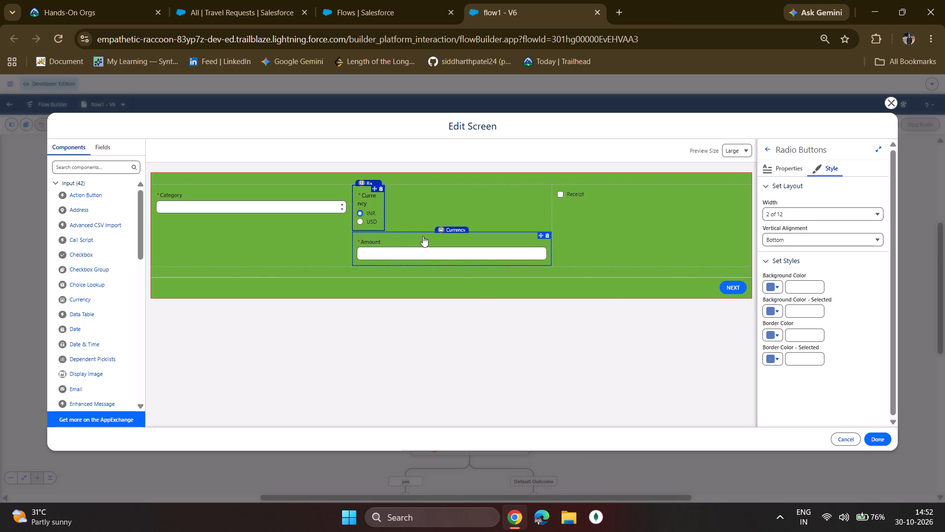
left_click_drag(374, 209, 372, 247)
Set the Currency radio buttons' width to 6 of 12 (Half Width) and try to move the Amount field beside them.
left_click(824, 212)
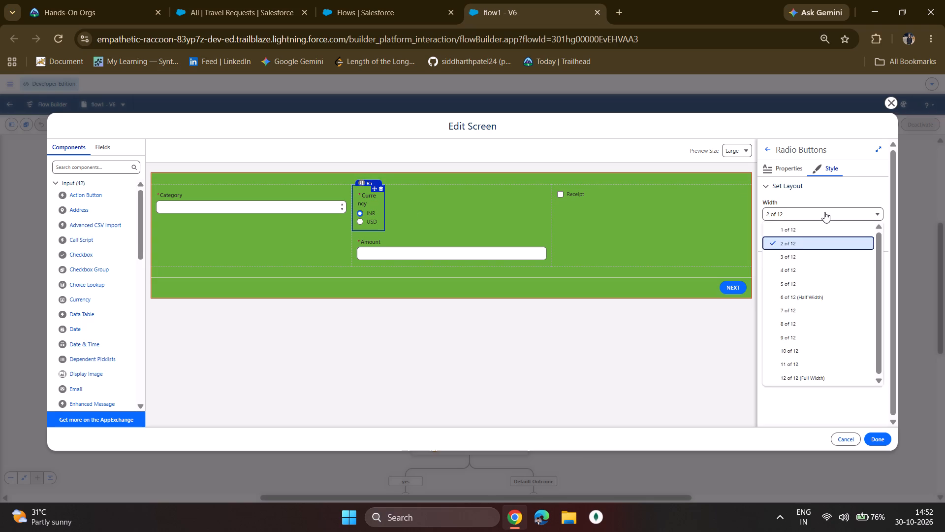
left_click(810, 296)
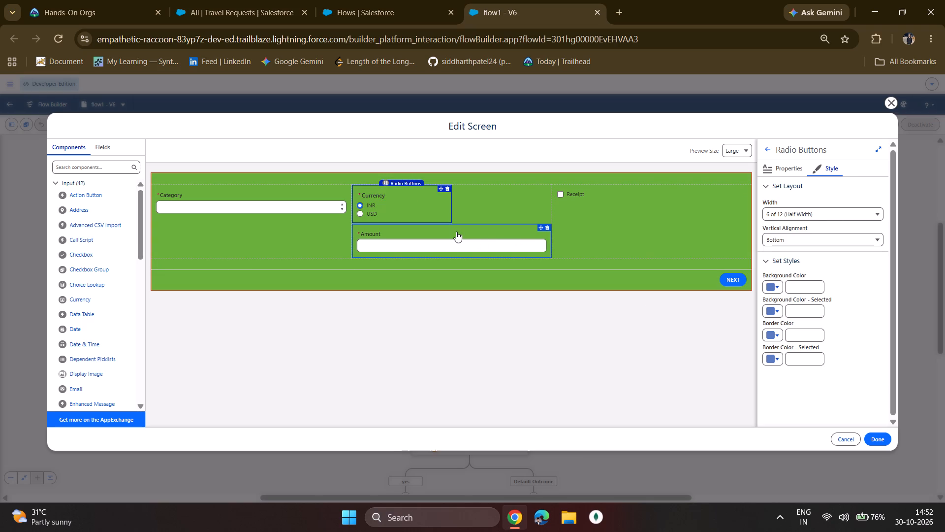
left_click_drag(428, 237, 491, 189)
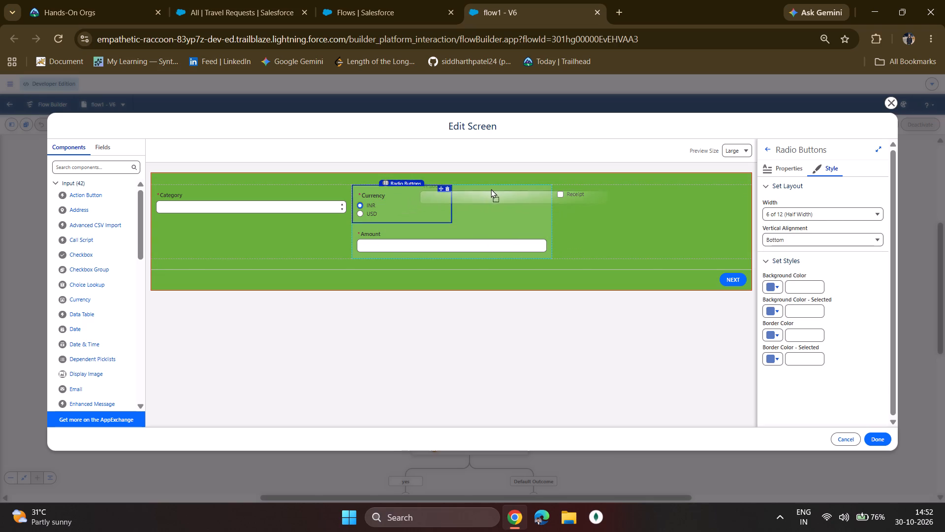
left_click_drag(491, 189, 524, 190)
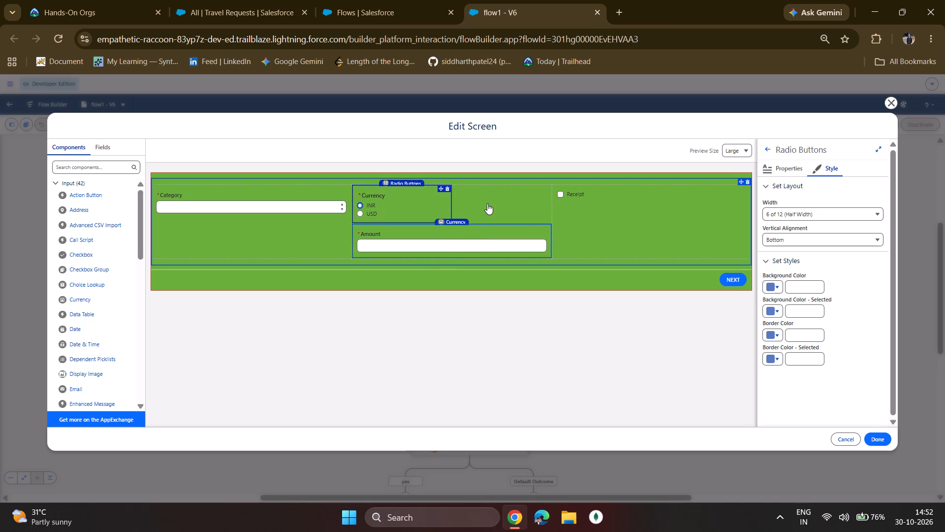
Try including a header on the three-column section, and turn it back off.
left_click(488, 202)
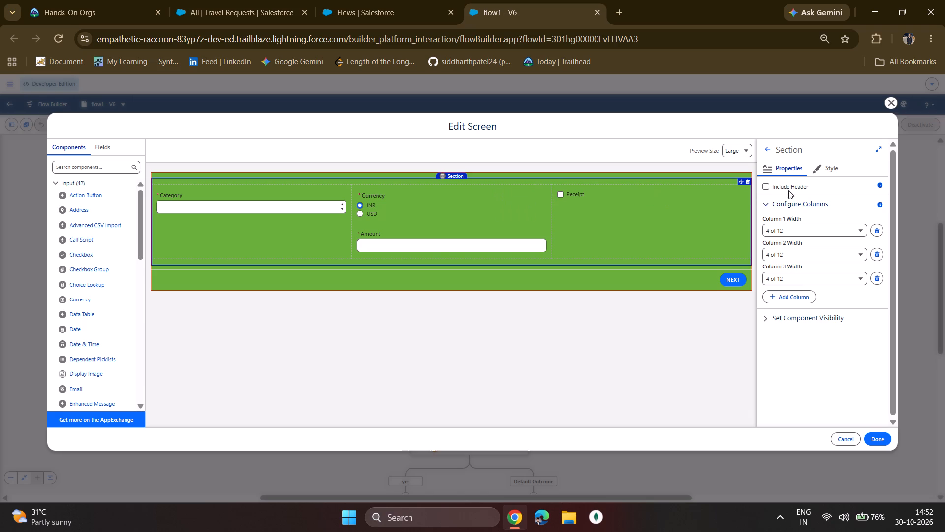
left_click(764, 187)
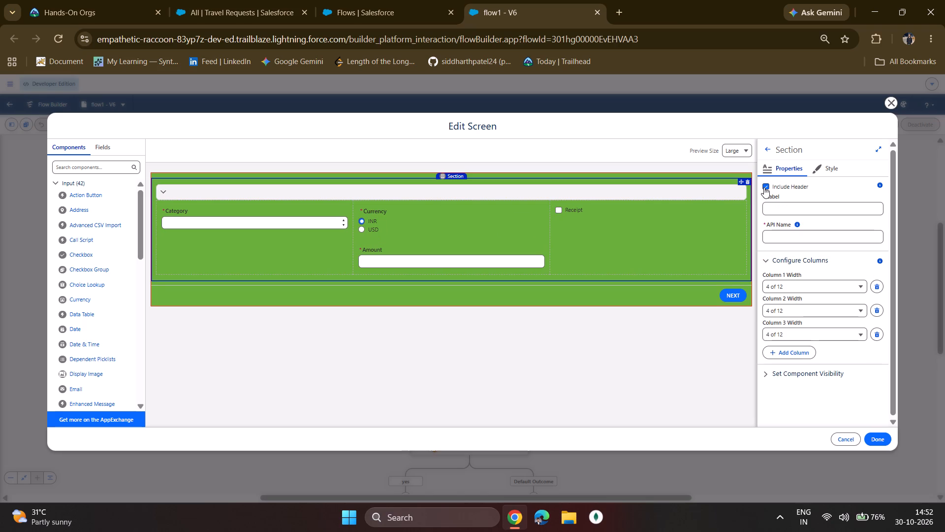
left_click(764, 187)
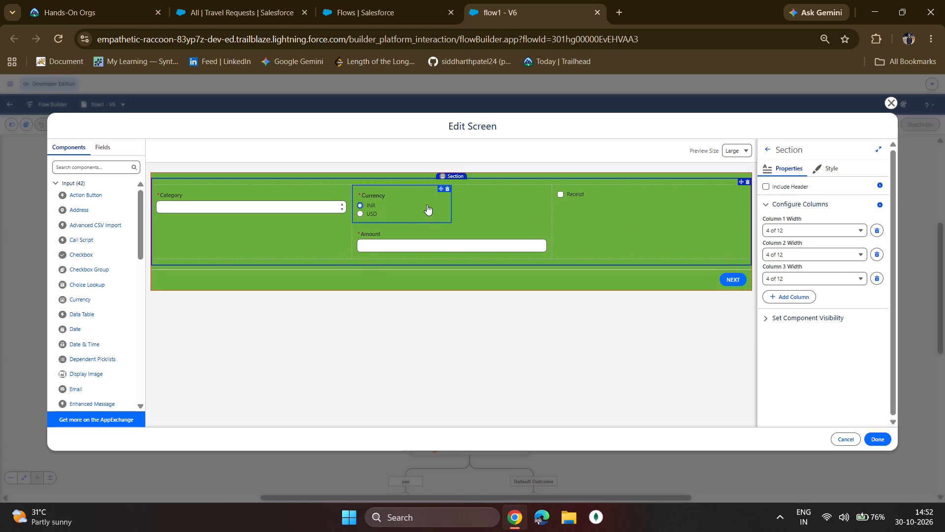
Set the Currency radio buttons' vertical alignment to Middle and their width to 12 of 12 (Full Width).
left_click(427, 204)
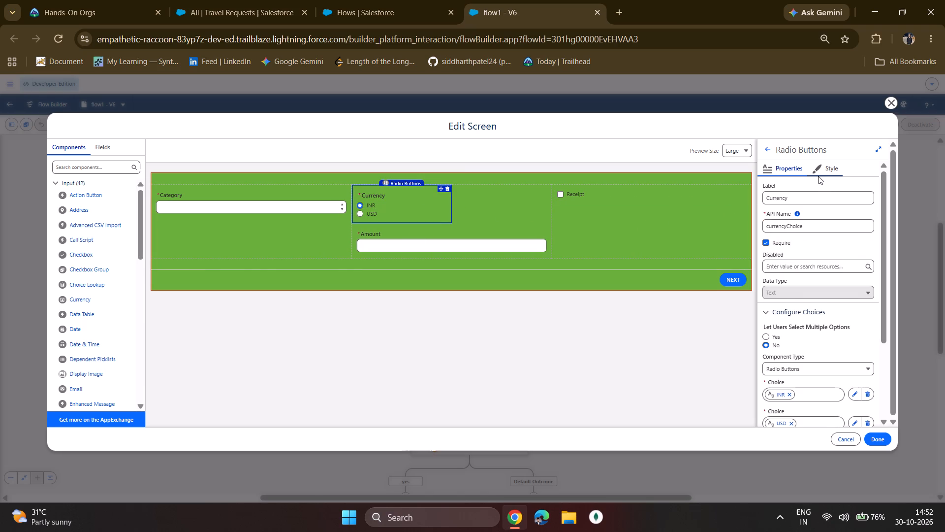
left_click(818, 176)
left_click(809, 237)
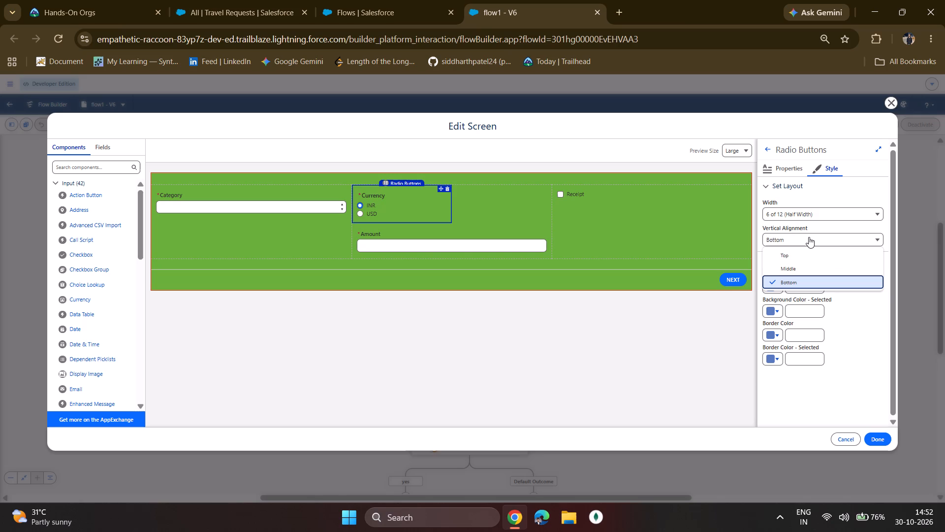
left_click(806, 267)
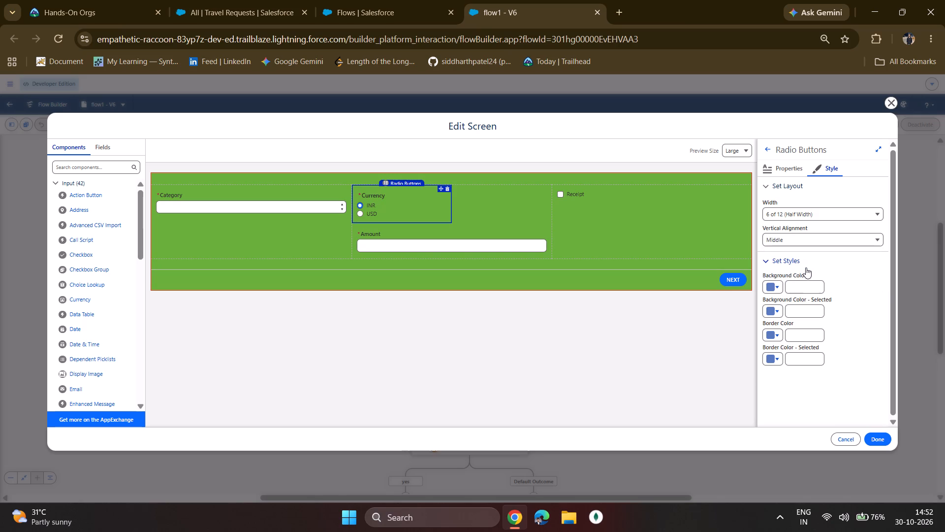
left_click(800, 210)
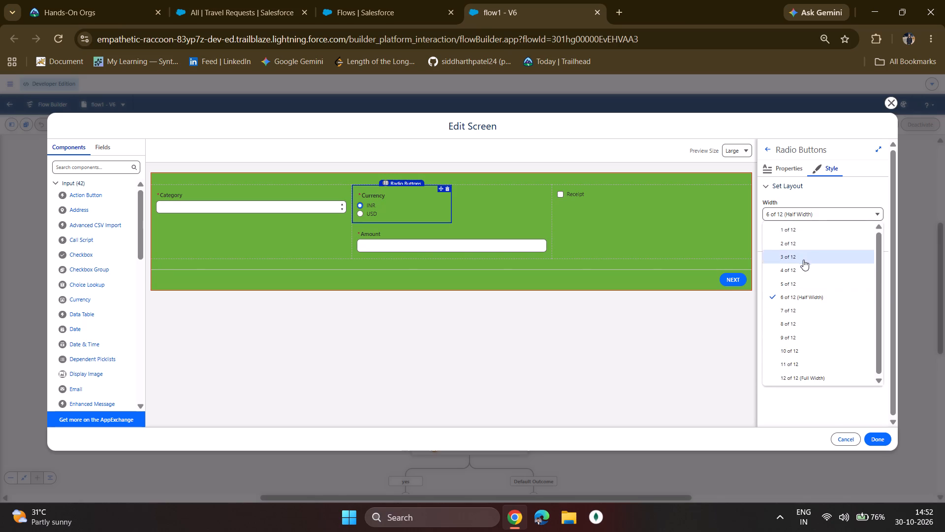
left_click(816, 376)
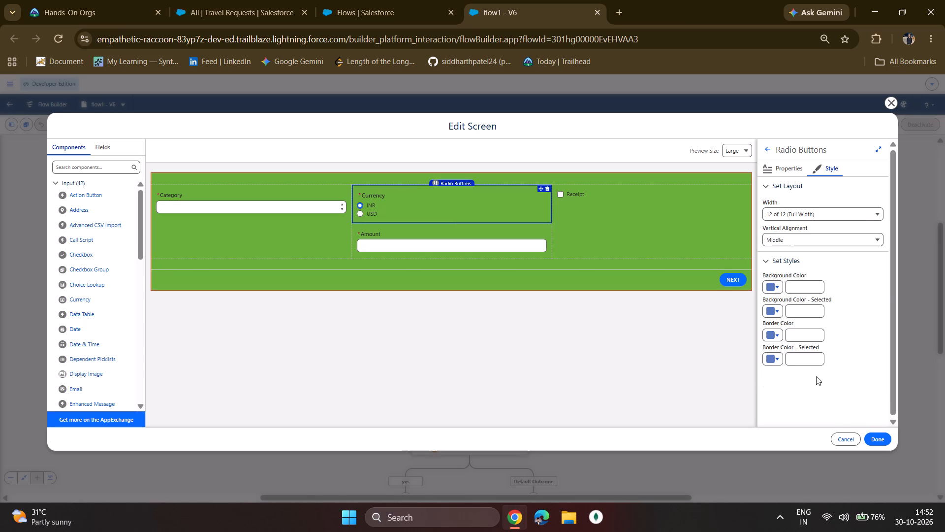
Review the Currency radio buttons' choices and default value, and finish editing the screen.
left_click(480, 195)
left_click(776, 166)
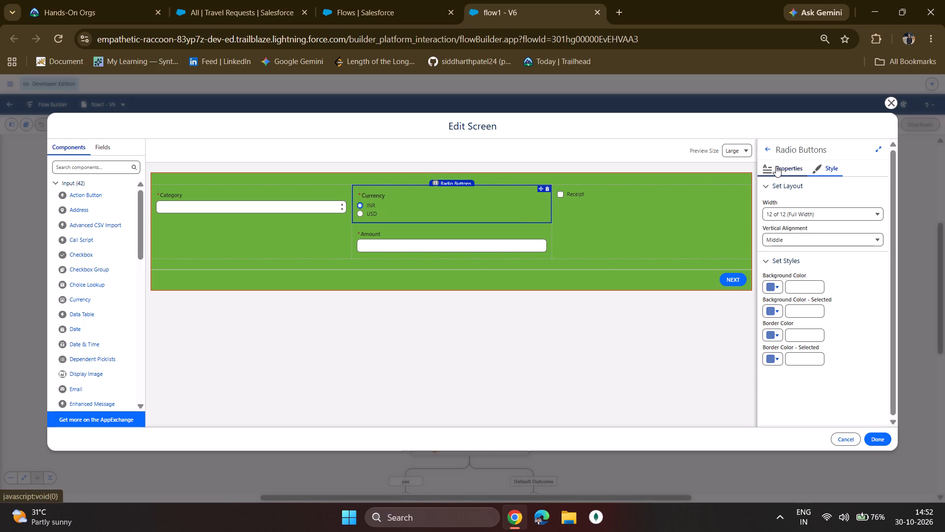
scroll(787, 349, "down", 6)
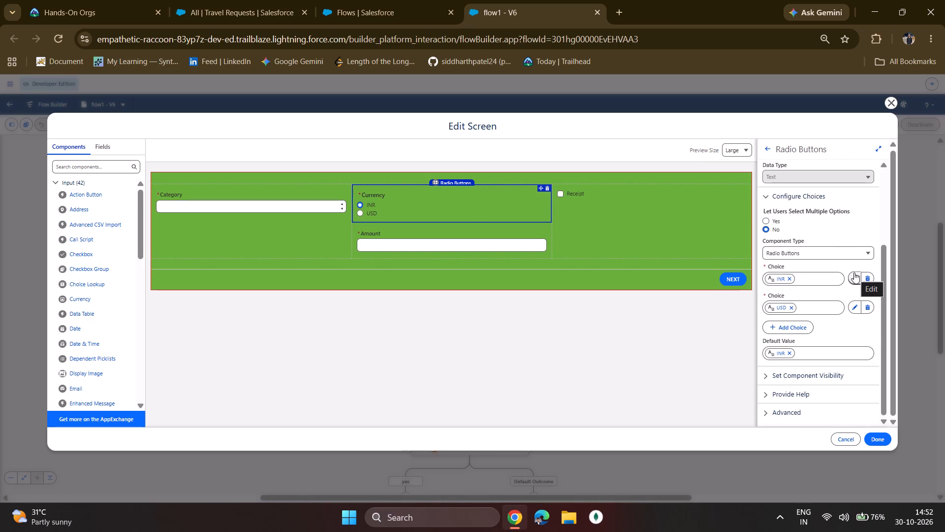
left_click_drag(875, 443, 880, 441)
Open expense report Rpt-0006 in the Wander_Roster_prj app and reload its page to check the embedded flow screen.
left_click(185, 4)
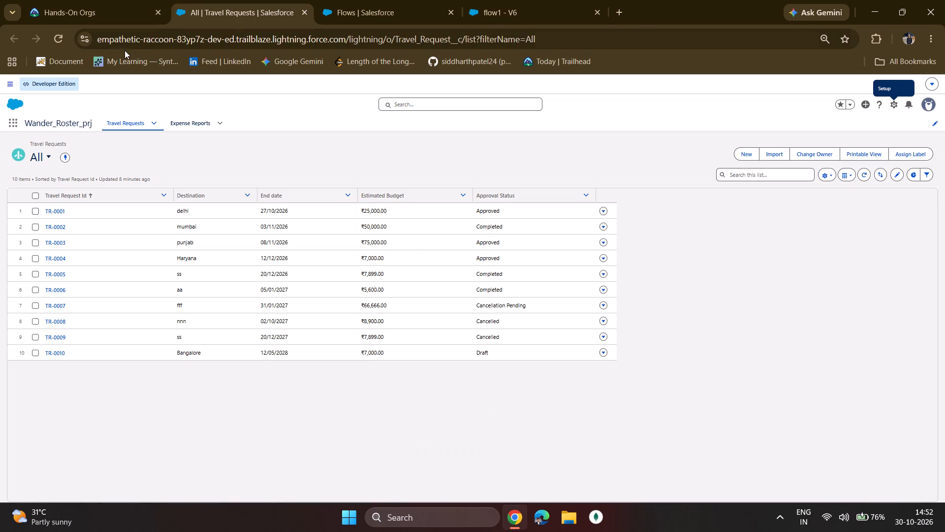
left_click(54, 35)
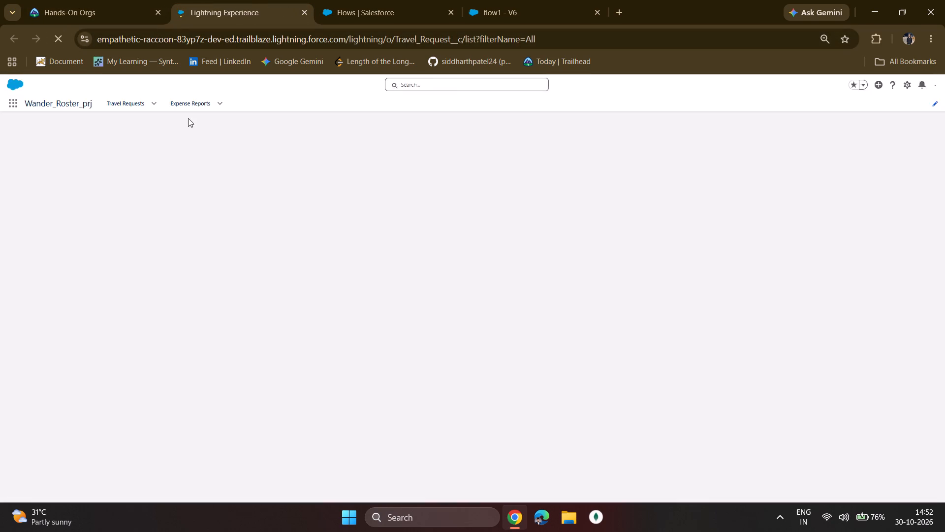
left_click(183, 115)
left_click(184, 119)
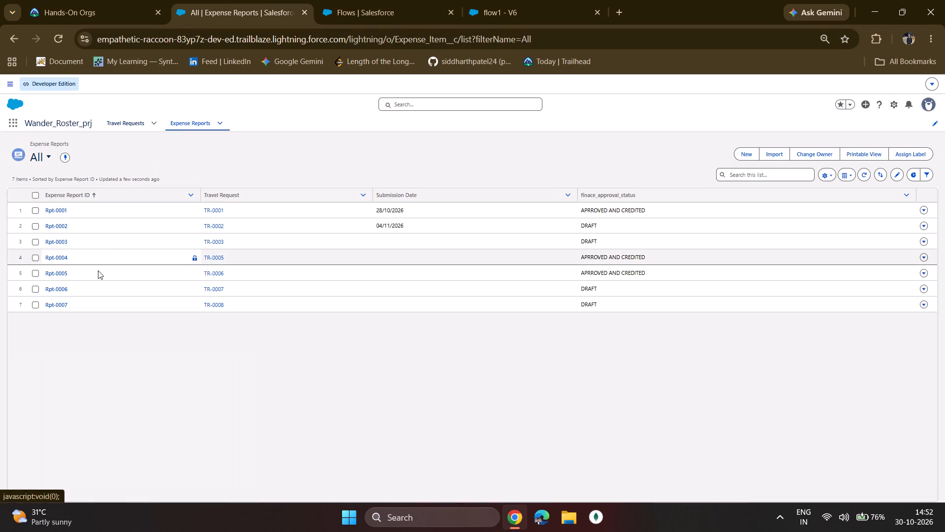
left_click(57, 290)
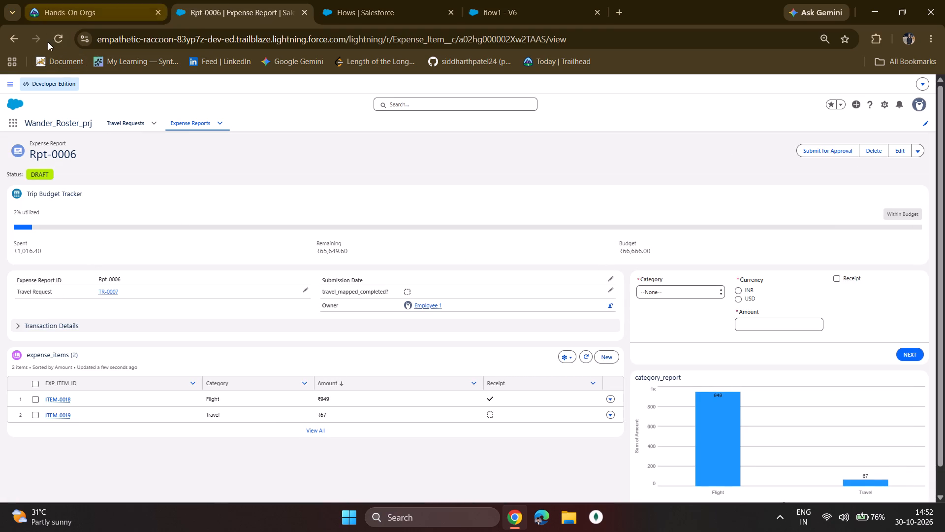
left_click(61, 36)
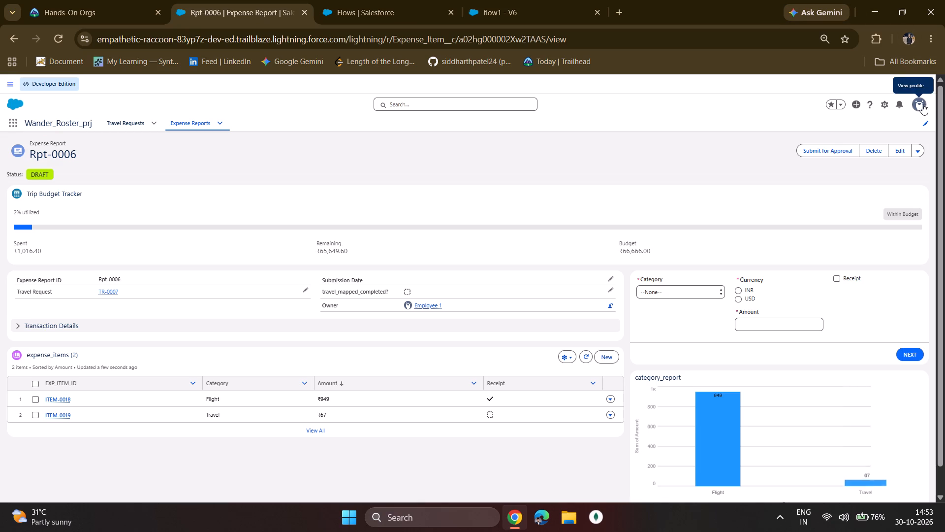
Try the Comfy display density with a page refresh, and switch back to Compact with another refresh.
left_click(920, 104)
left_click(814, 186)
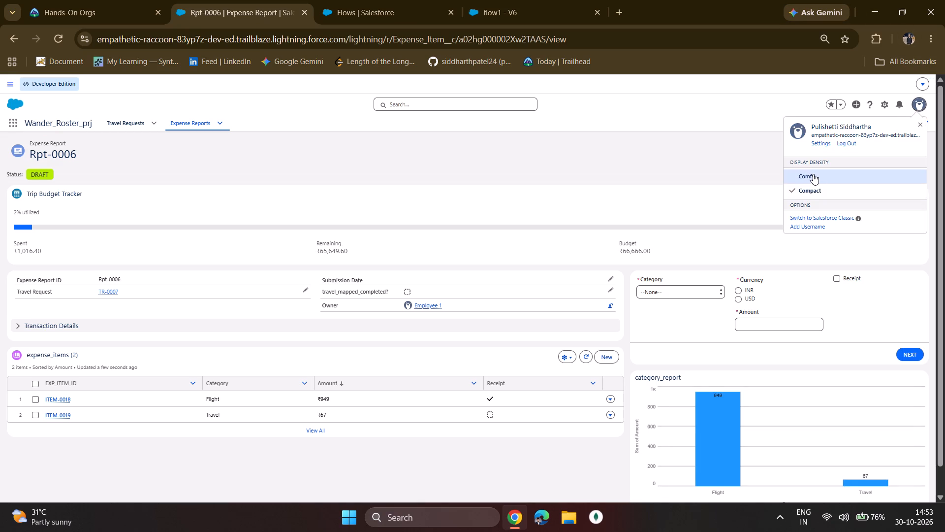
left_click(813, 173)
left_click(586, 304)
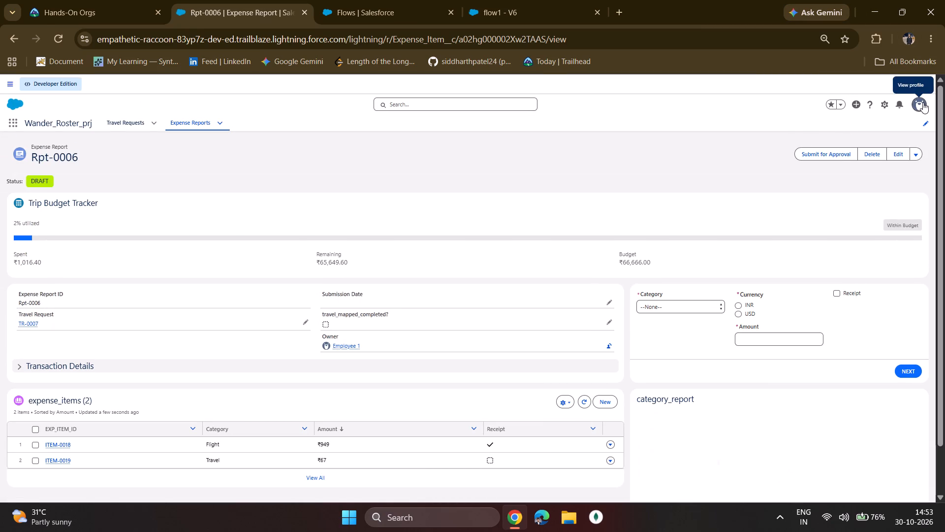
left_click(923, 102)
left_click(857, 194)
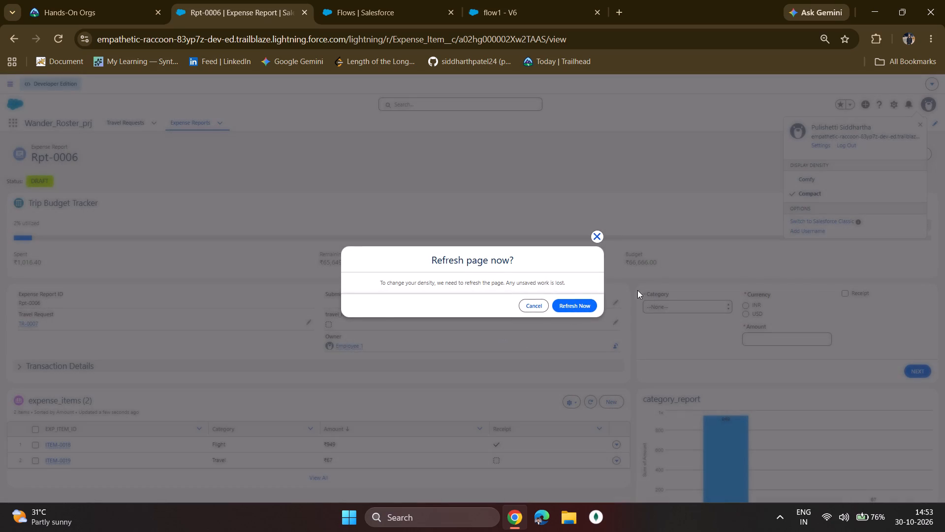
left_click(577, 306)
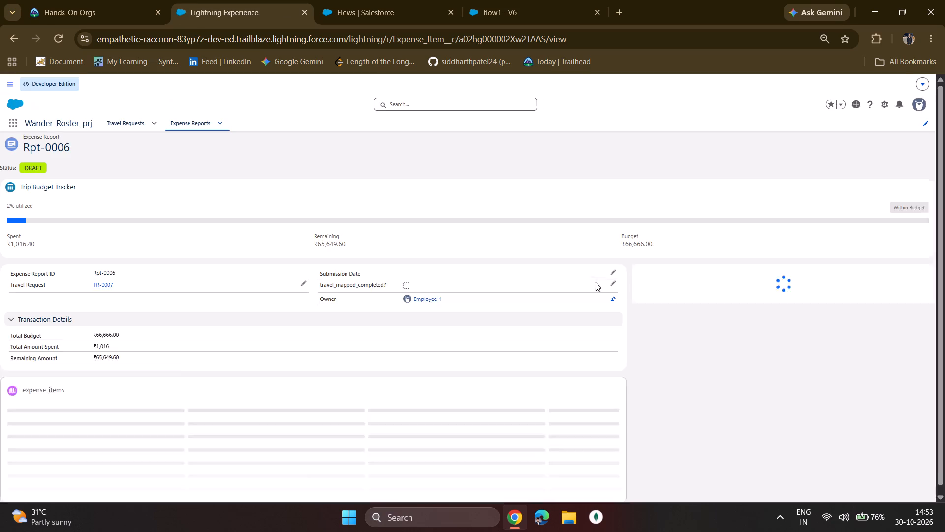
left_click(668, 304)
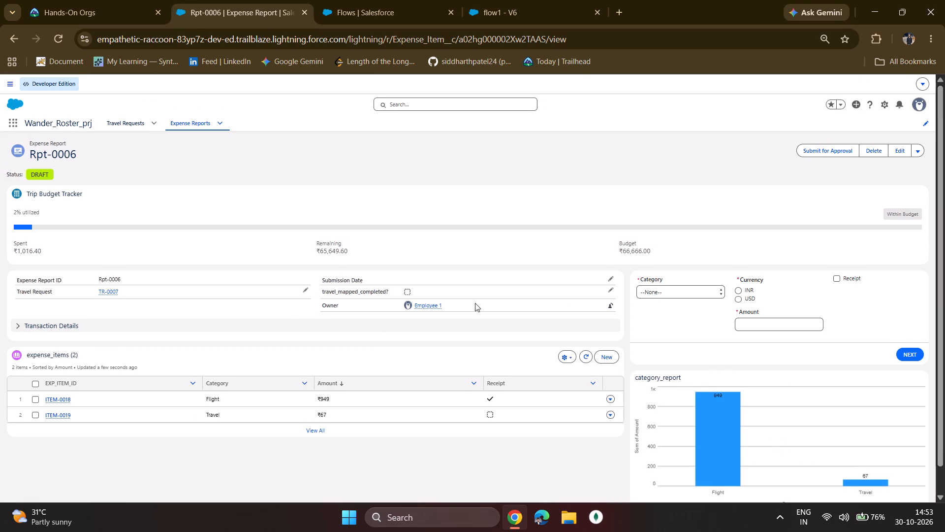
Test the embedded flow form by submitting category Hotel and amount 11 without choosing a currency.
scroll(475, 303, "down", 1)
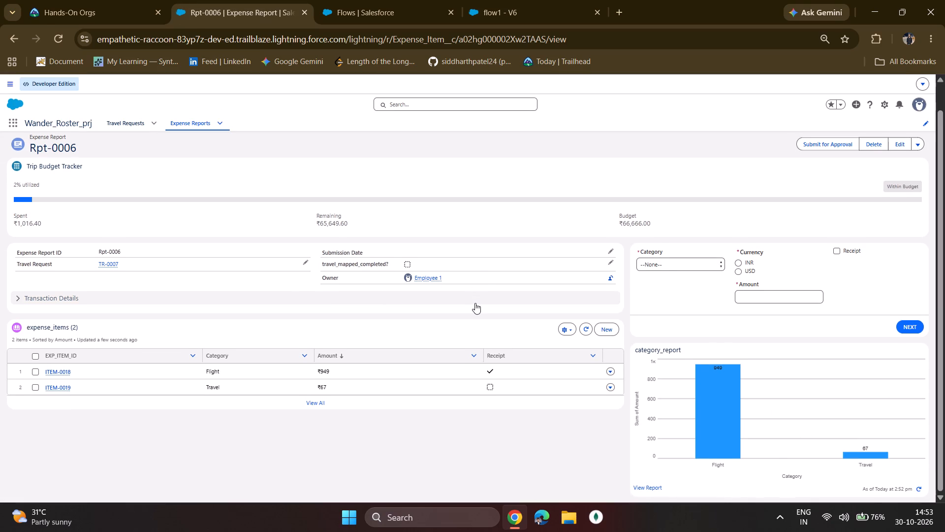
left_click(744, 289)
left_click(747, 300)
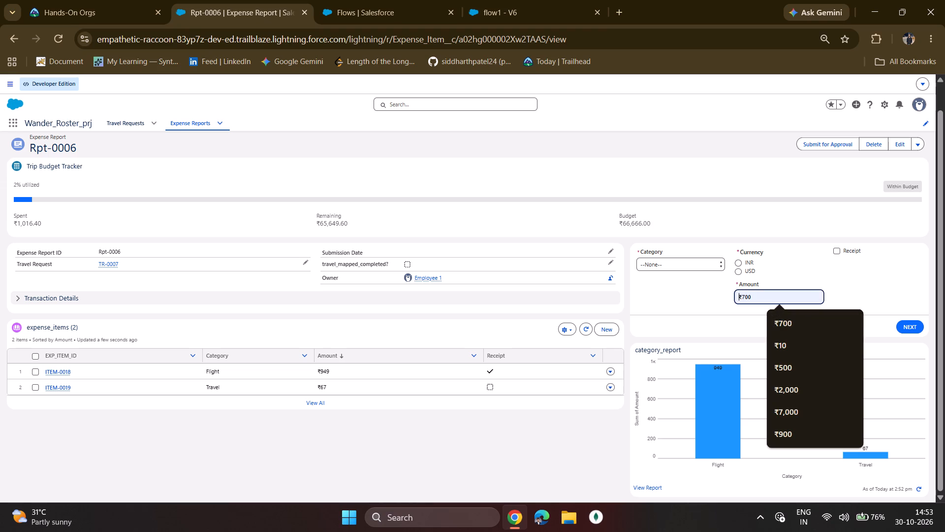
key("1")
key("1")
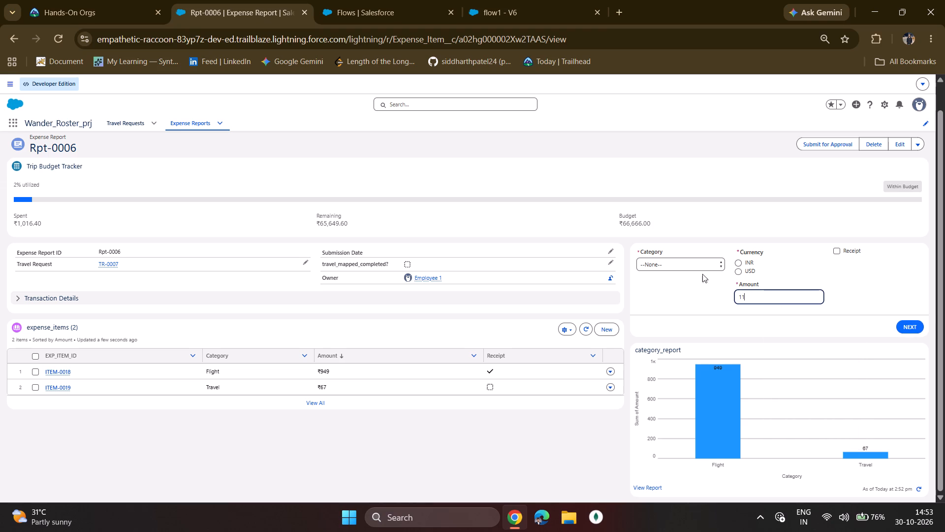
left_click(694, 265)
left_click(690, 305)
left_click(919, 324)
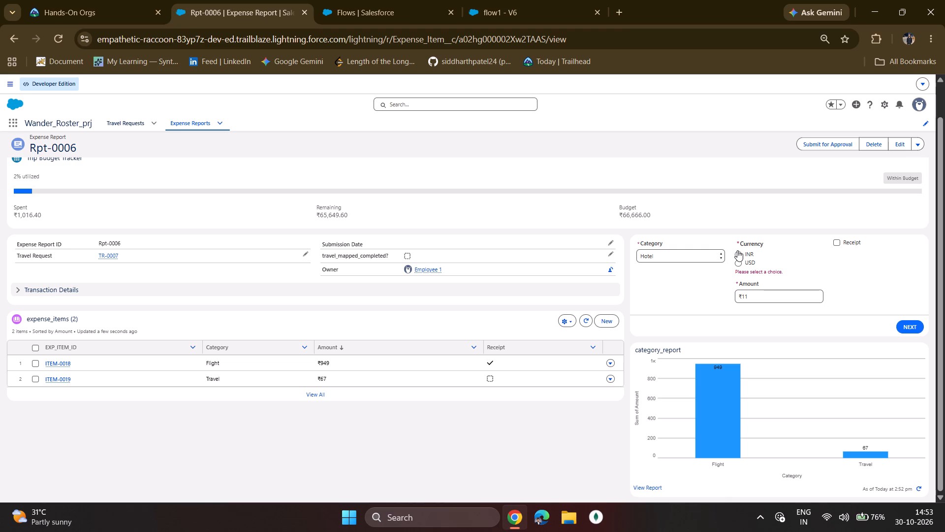
Save flow1 as a new version with its existing details and activate that version.
left_click(361, 0)
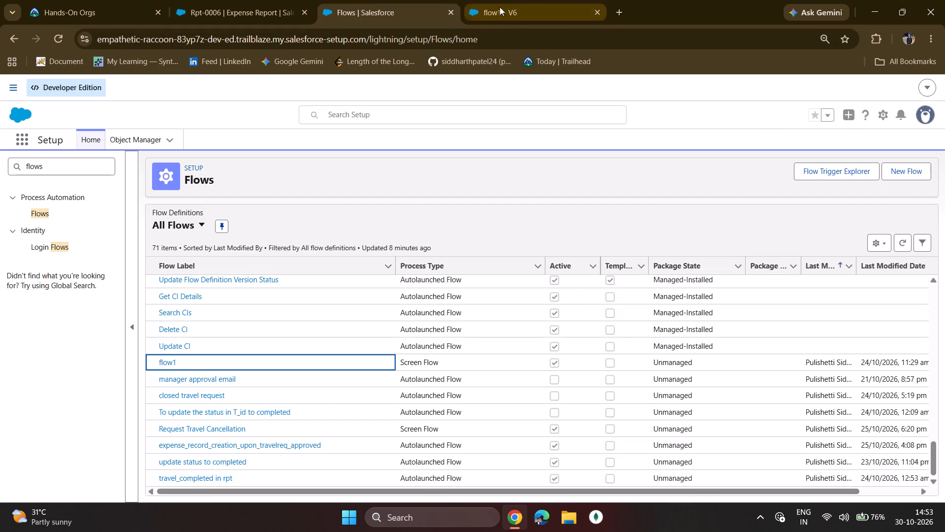
left_click(500, 7)
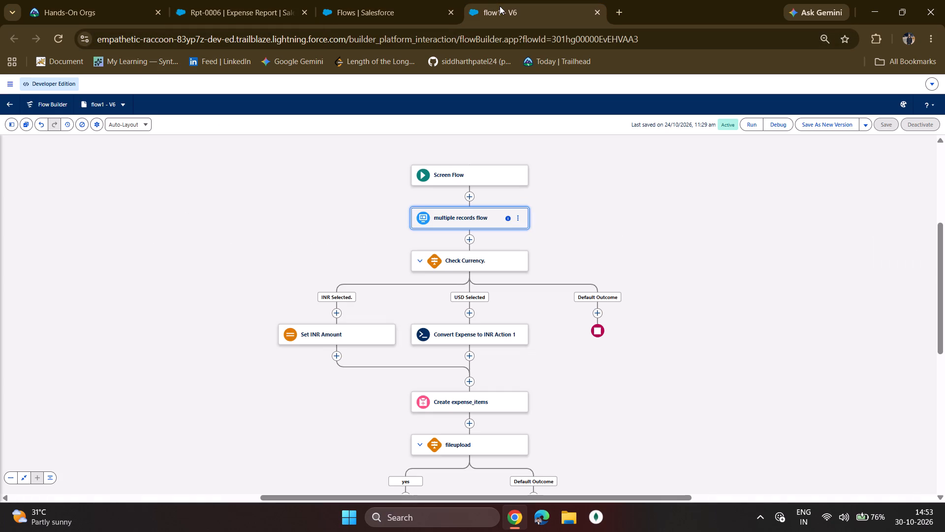
left_click(818, 120)
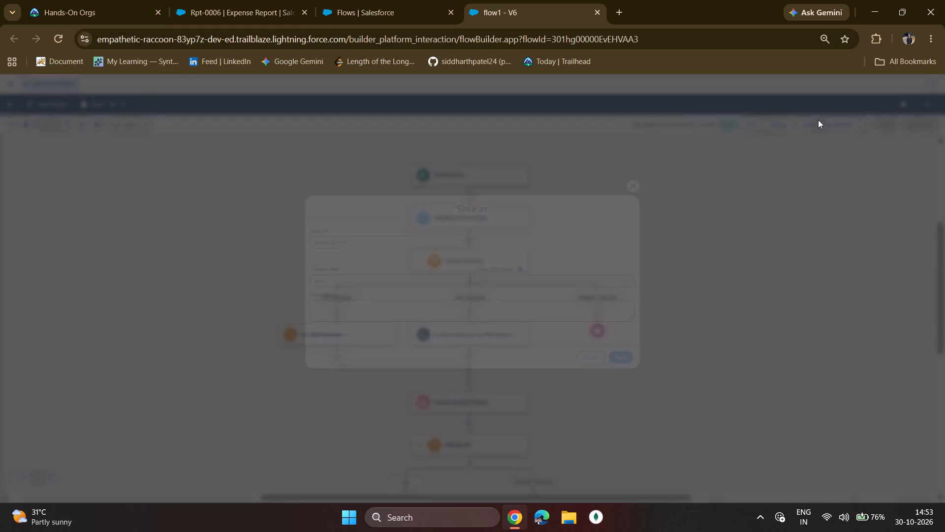
left_click(622, 361)
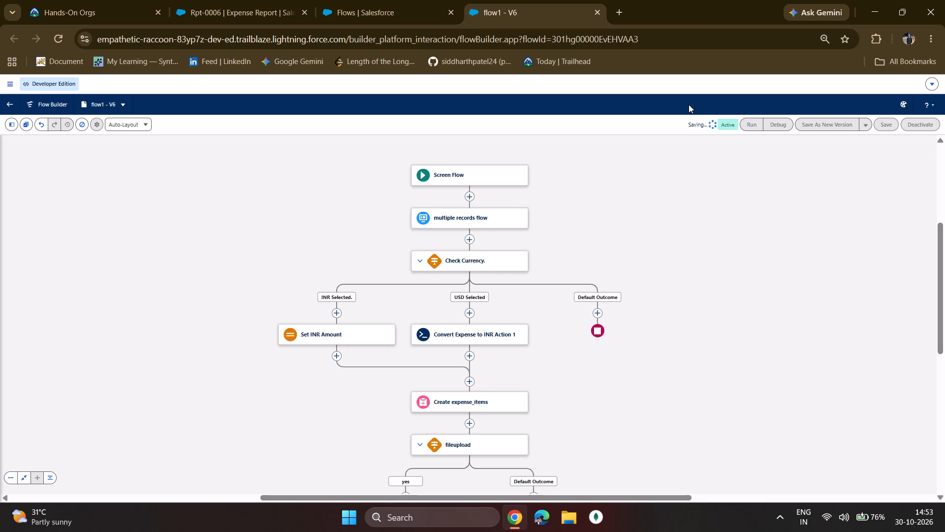
left_click(913, 127)
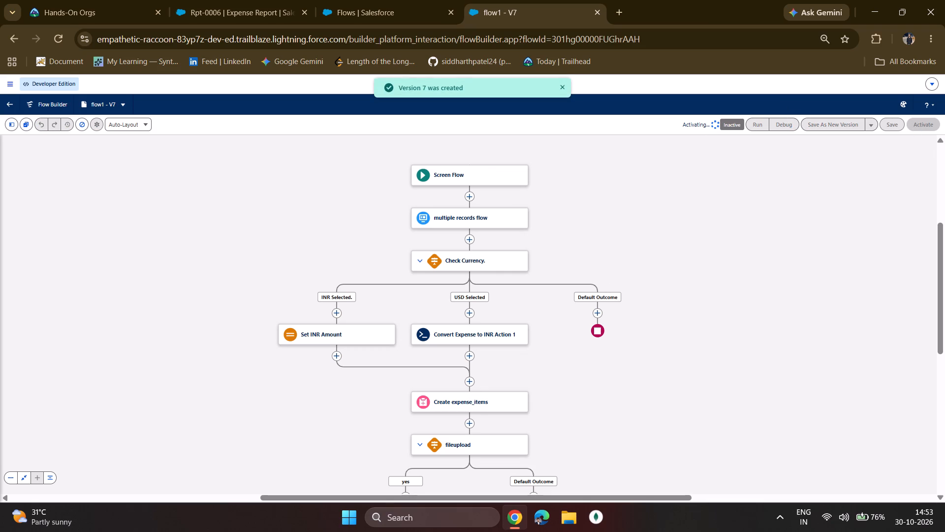
Reload expense report Rpt-0006 and examine the embedded flow screen's styling and Currency default.
left_click(259, 0)
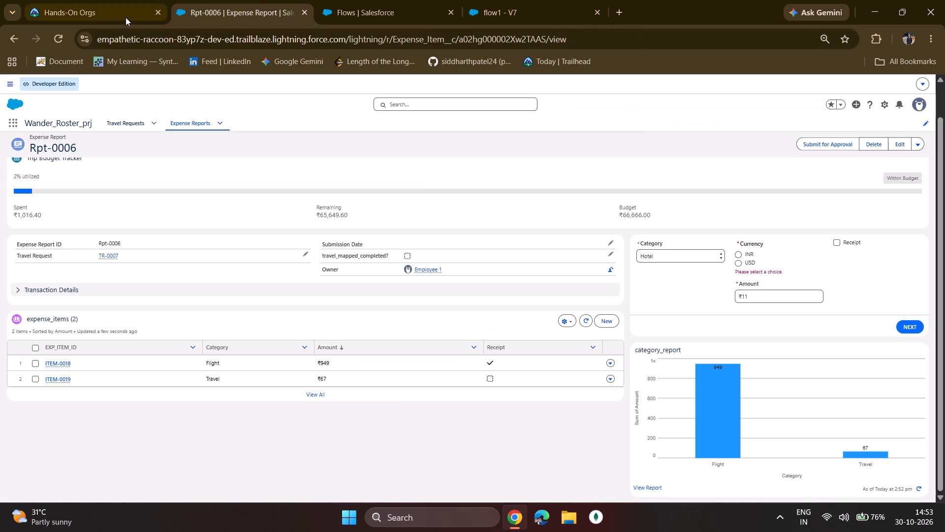
left_click(60, 33)
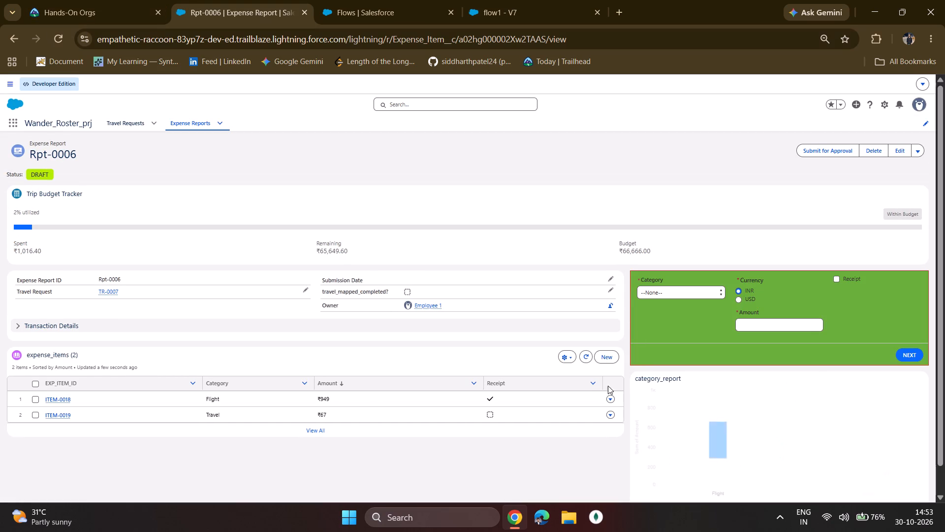
scroll(514, 408, "down", 3)
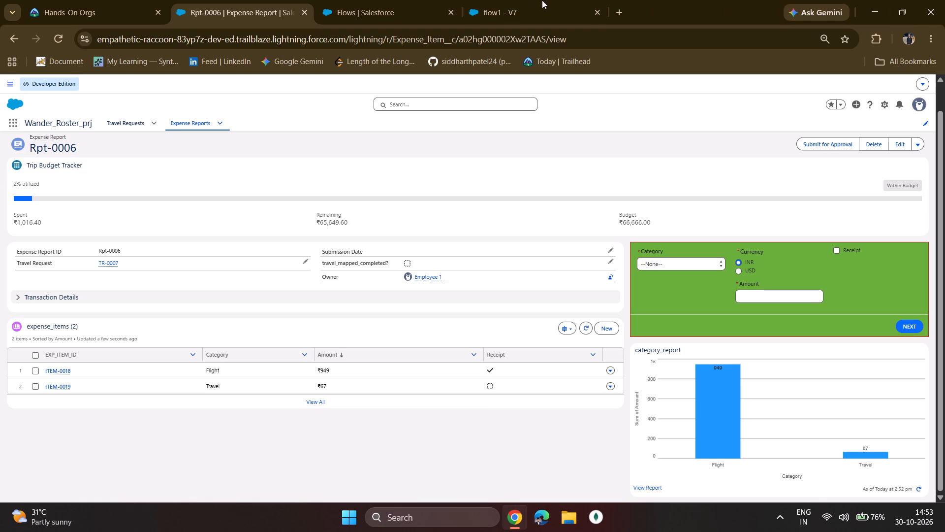
In flow1's multiple records flow screen, set the Category picklist's focus background color to #EA3434 and finish editing the screen.
left_click(557, 1)
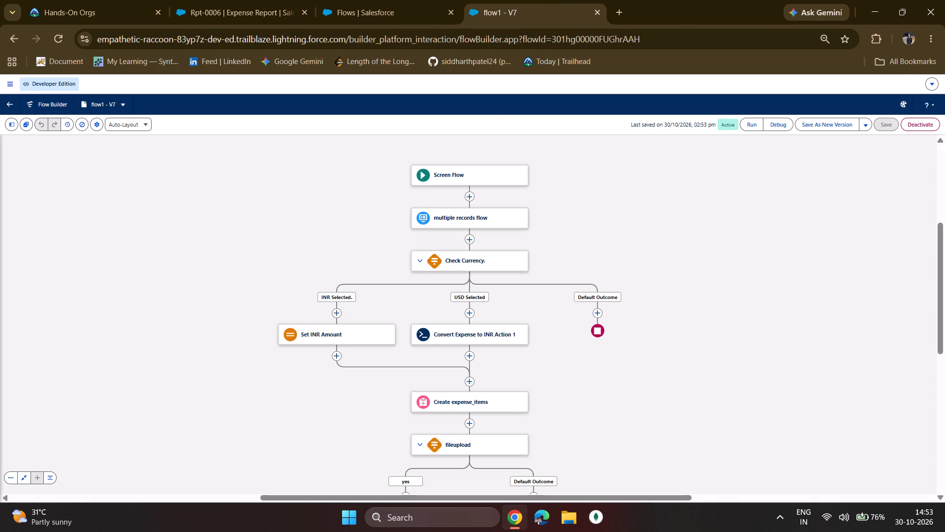
left_click(456, 215)
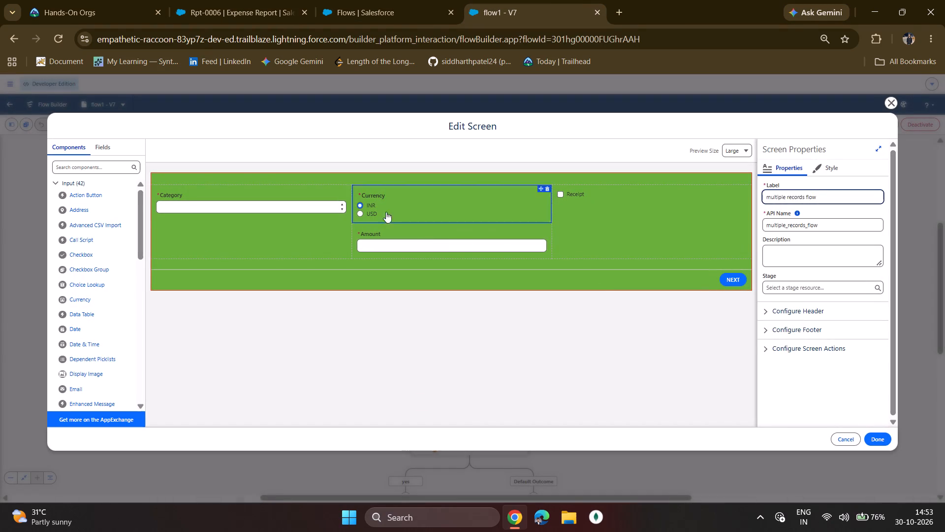
left_click(271, 206)
left_click(823, 175)
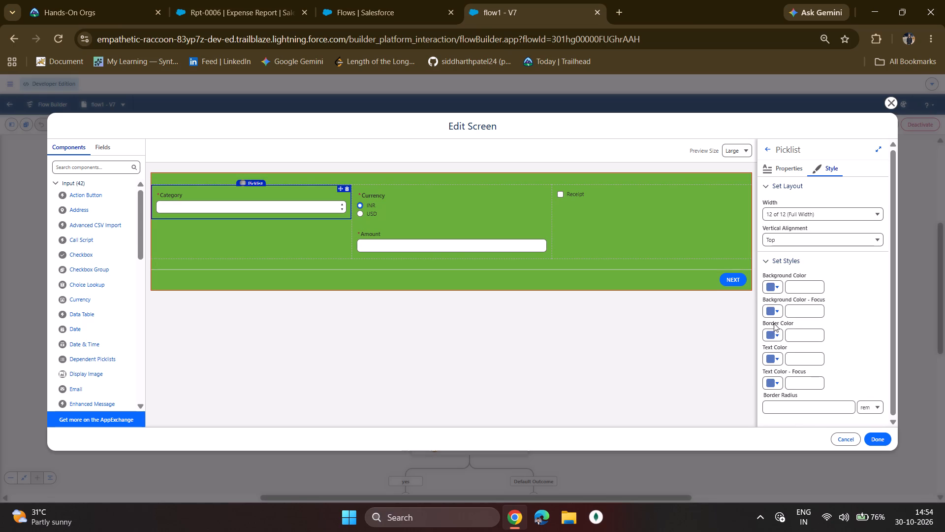
left_click(775, 308)
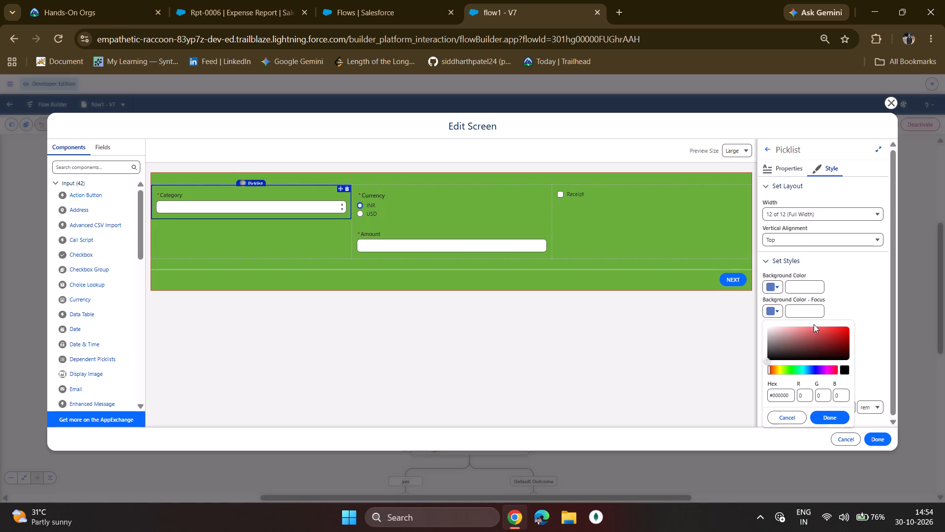
left_click(831, 331)
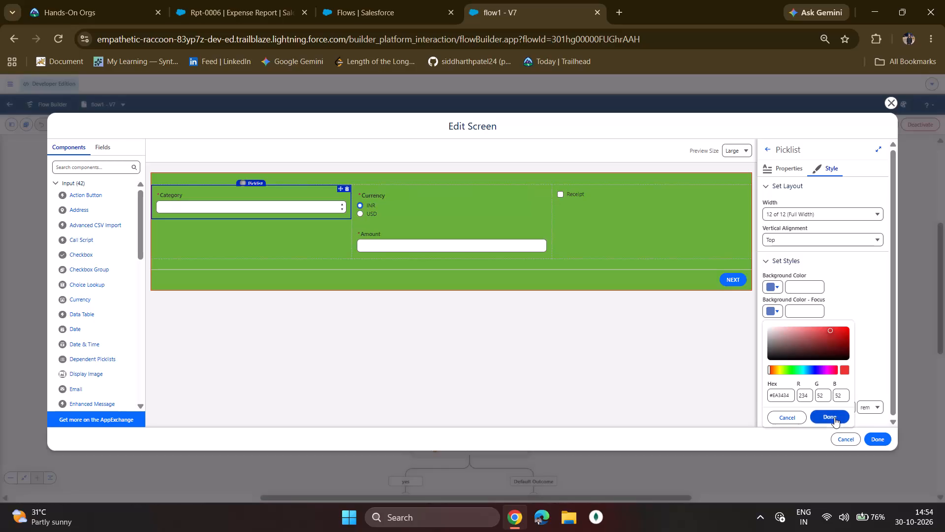
left_click(834, 417)
left_click(874, 436)
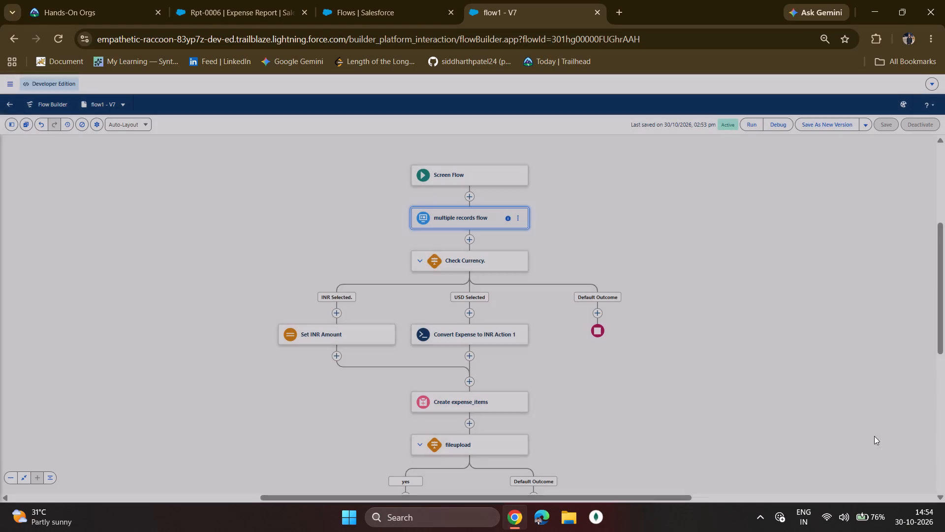
Reopen the multiple records flow screen and set the Category picklist's border color to #0EF772.
left_click(460, 217)
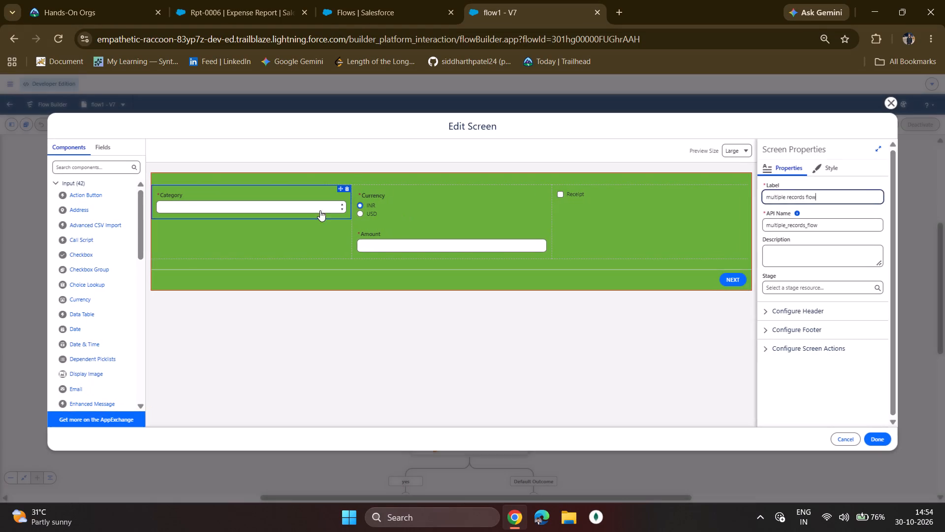
left_click(305, 201)
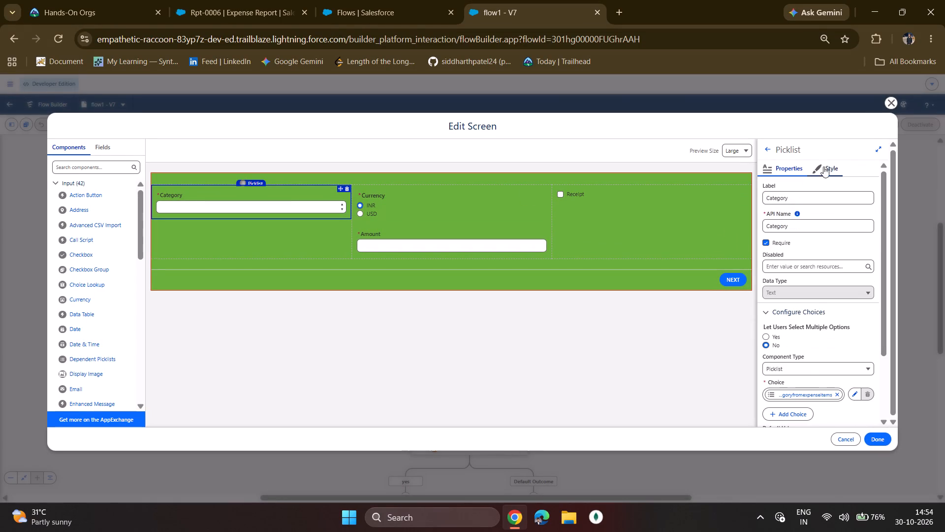
left_click(829, 161)
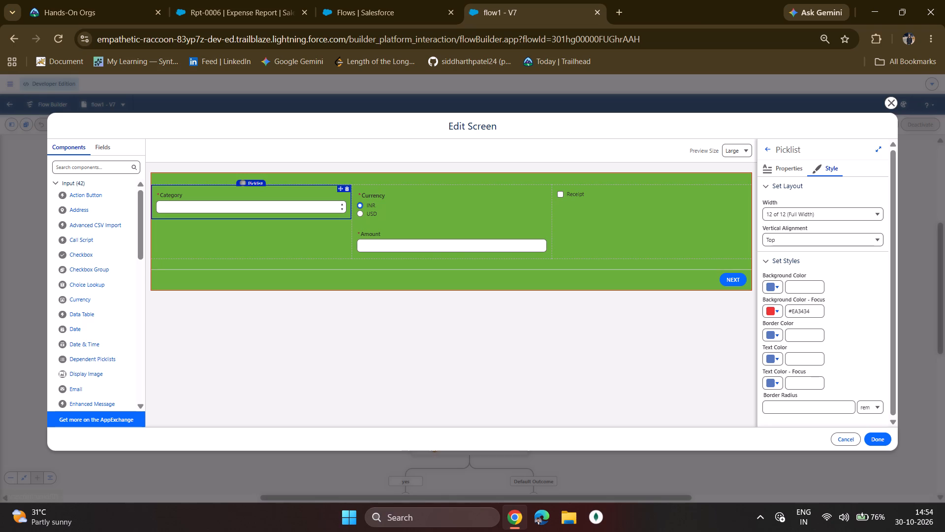
left_click(268, 211)
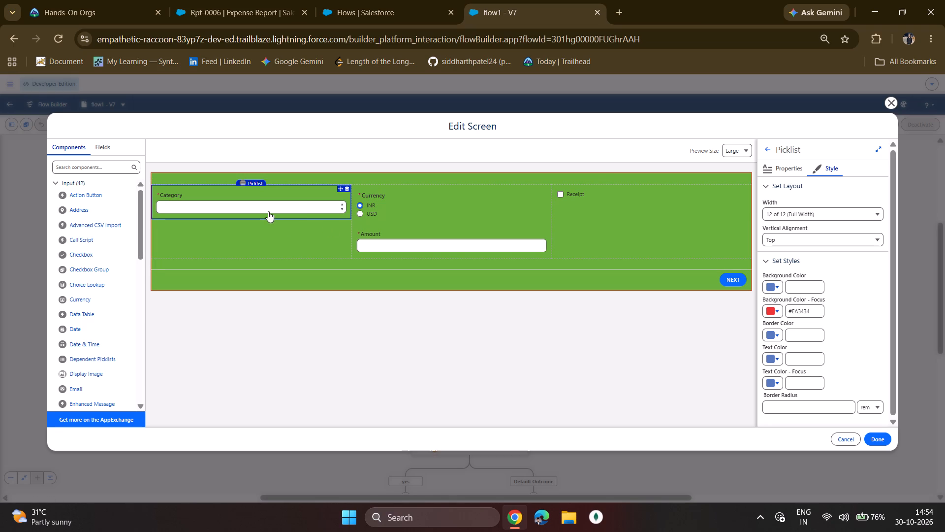
left_click(272, 210)
left_click(297, 203)
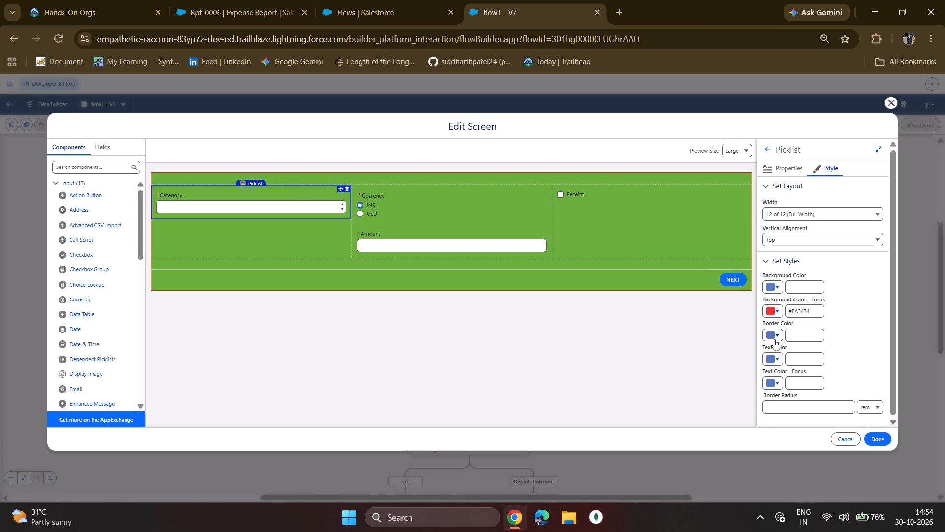
scroll(774, 339, "down", 3)
left_click(778, 330)
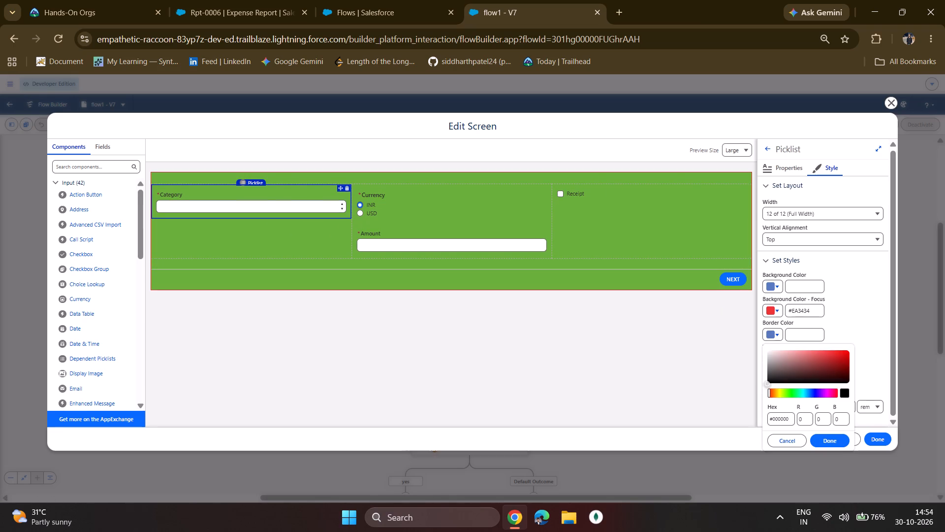
left_click(796, 393)
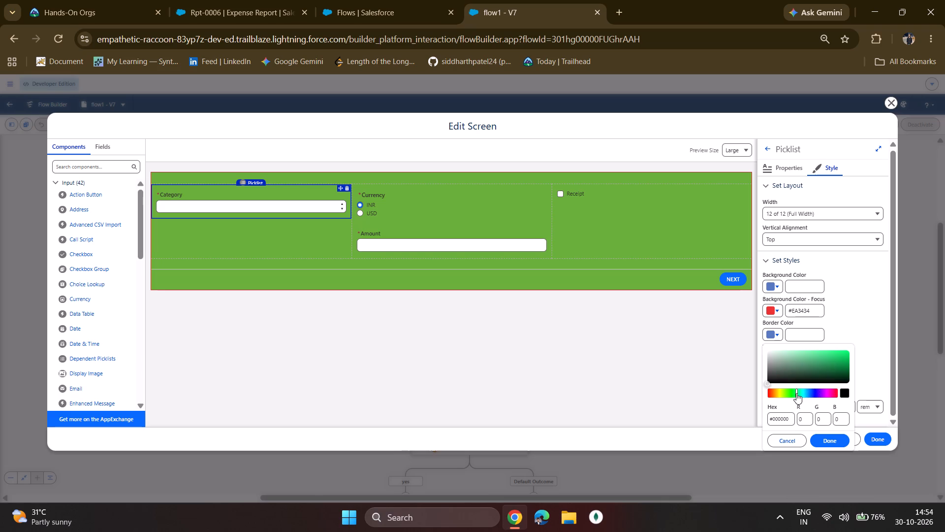
left_click(845, 352)
left_click(838, 440)
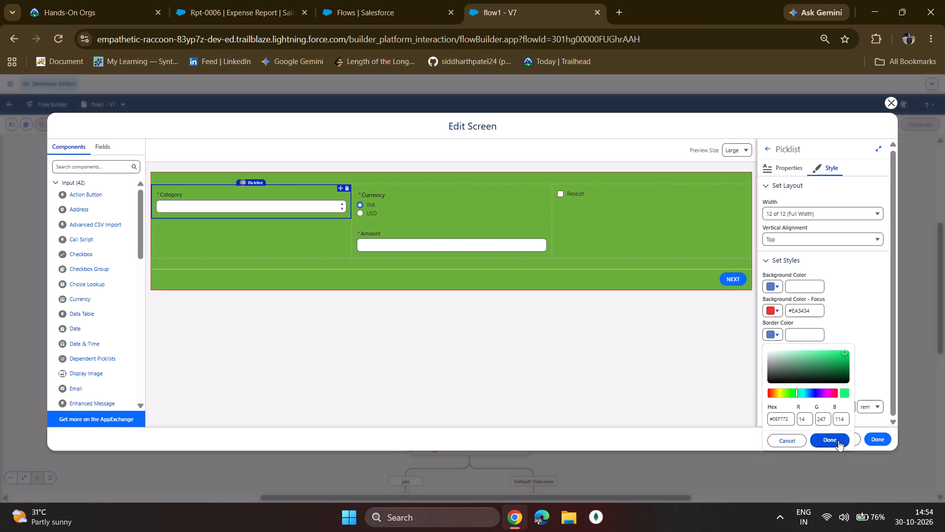
Set the Category picklist's border radius to 11 px.
scroll(809, 310, "down", 3)
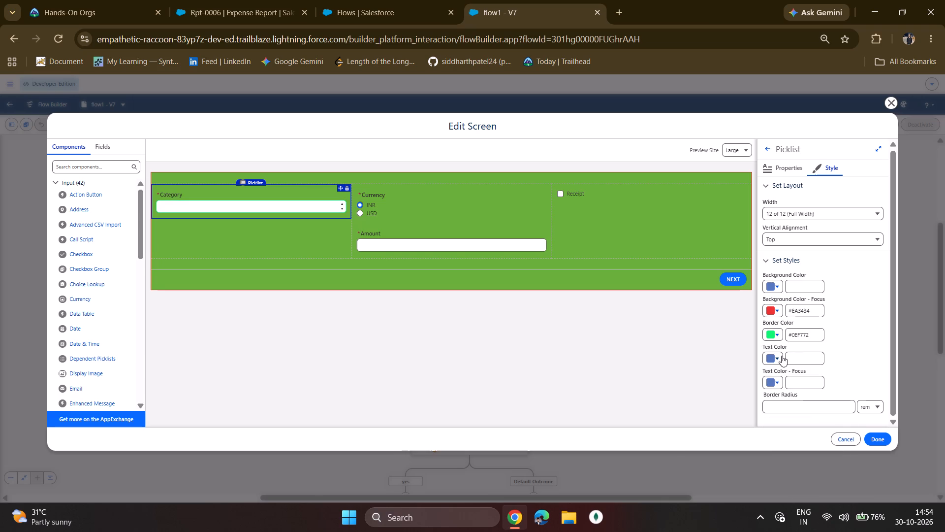
left_click(807, 403)
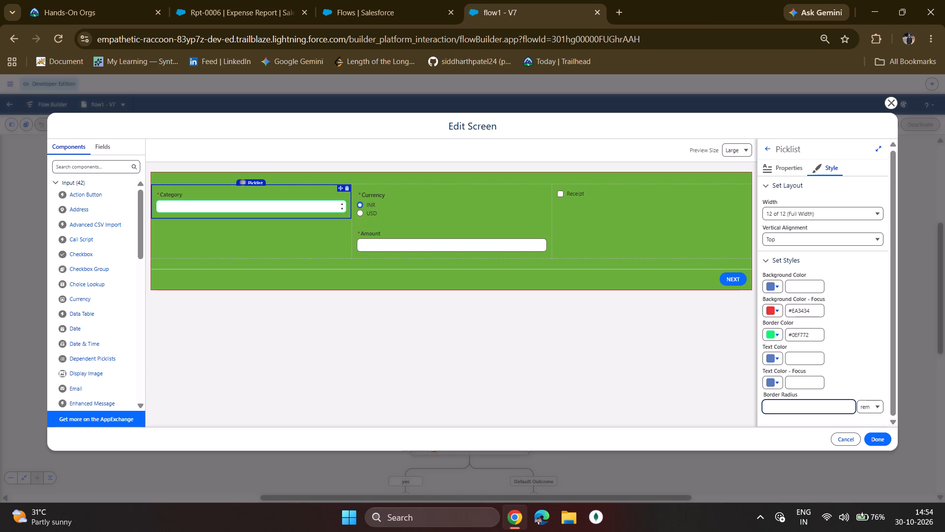
key("1")
key("1")
left_click(841, 373)
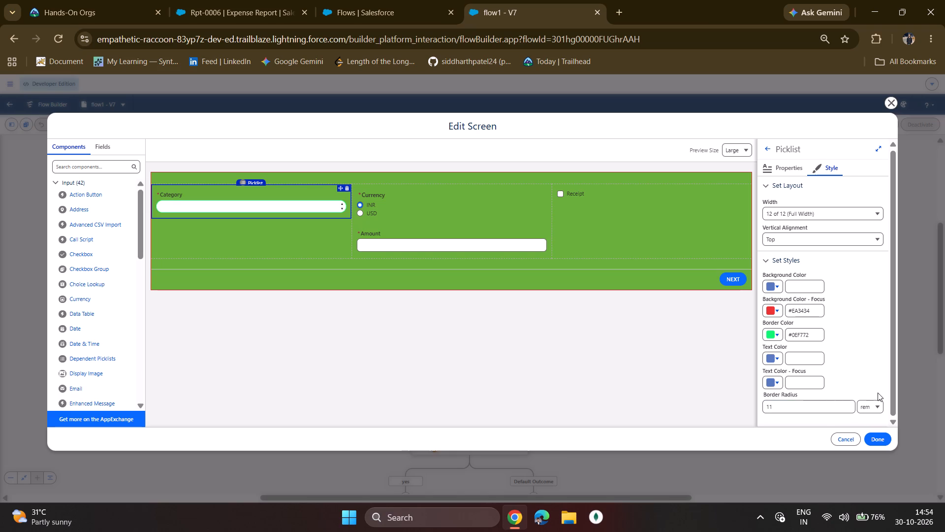
left_click(869, 408)
left_click(862, 424)
Change the Category picklist's border radius to 17 px.
left_click_drag(782, 403, 788, 401)
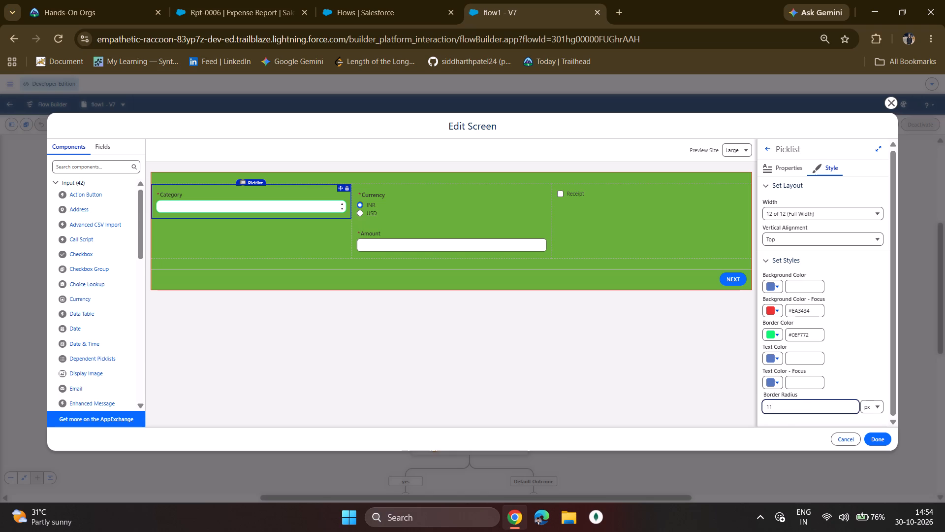
key("BackSpace")
key("5")
key("BackSpace")
key("6")
key("BackSpace")
key("7")
Set the Amount currency field's border radius to 15 rem.
left_click(495, 244)
scroll(804, 361, "down", 4)
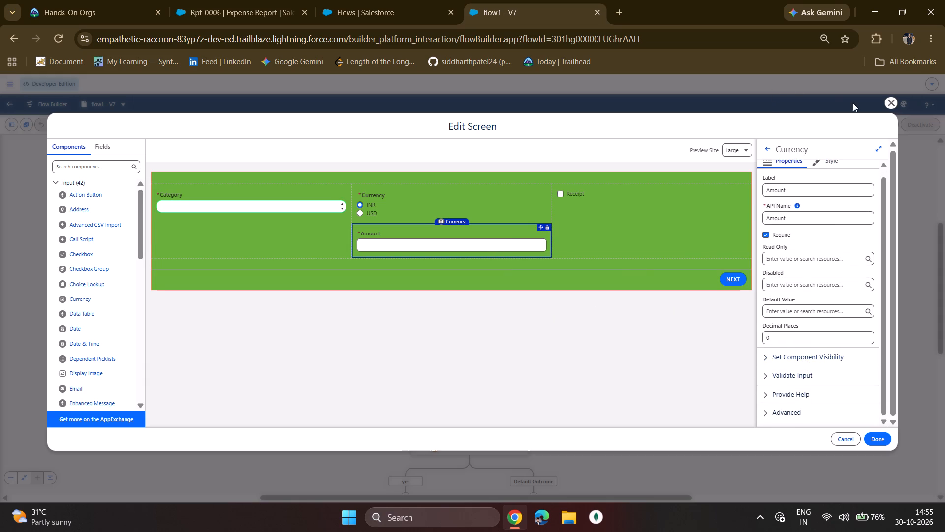
left_click(830, 168)
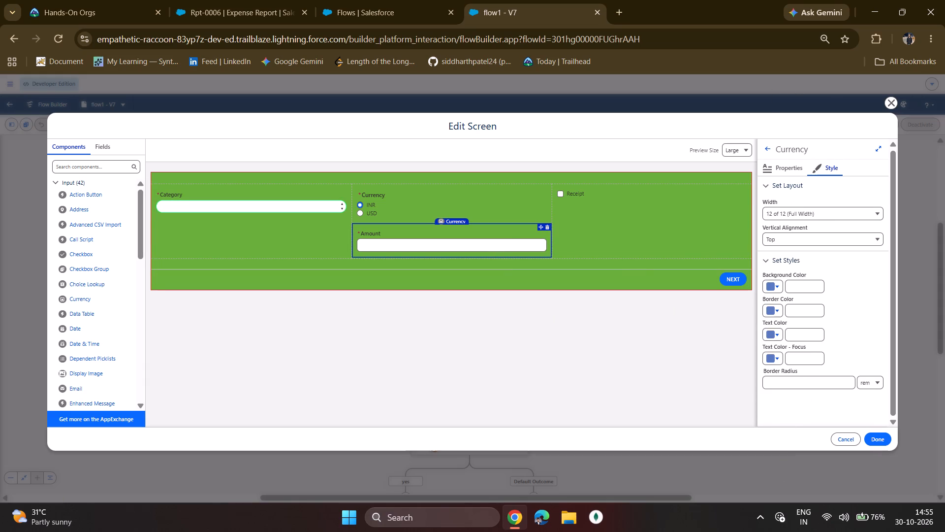
left_click(793, 375)
left_click(790, 381)
key("1")
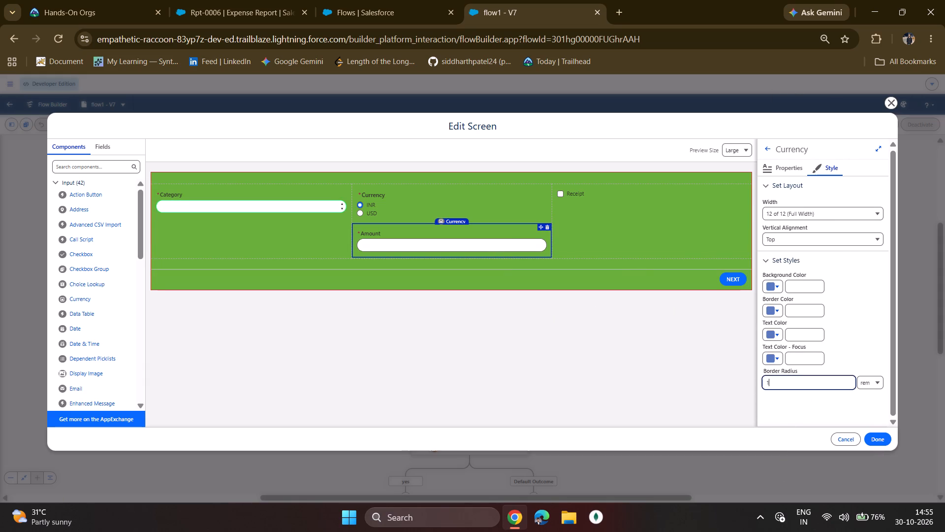
key("5")
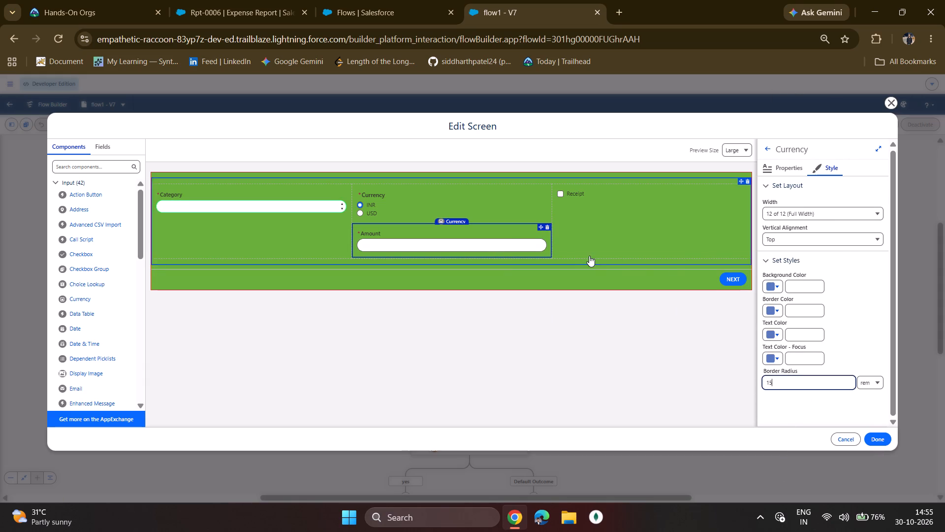
Set the Currency radio buttons' border color to #13F47D.
left_click(466, 196)
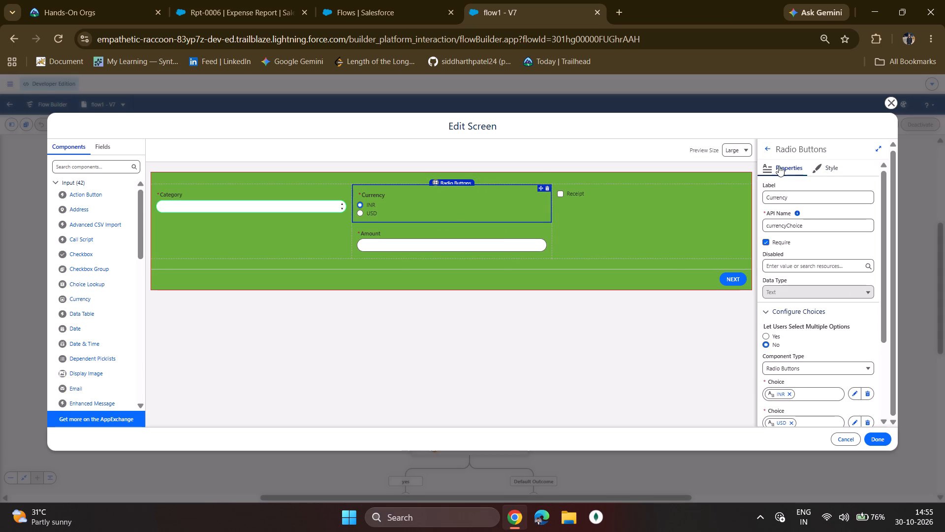
left_click(828, 173)
left_click(794, 354)
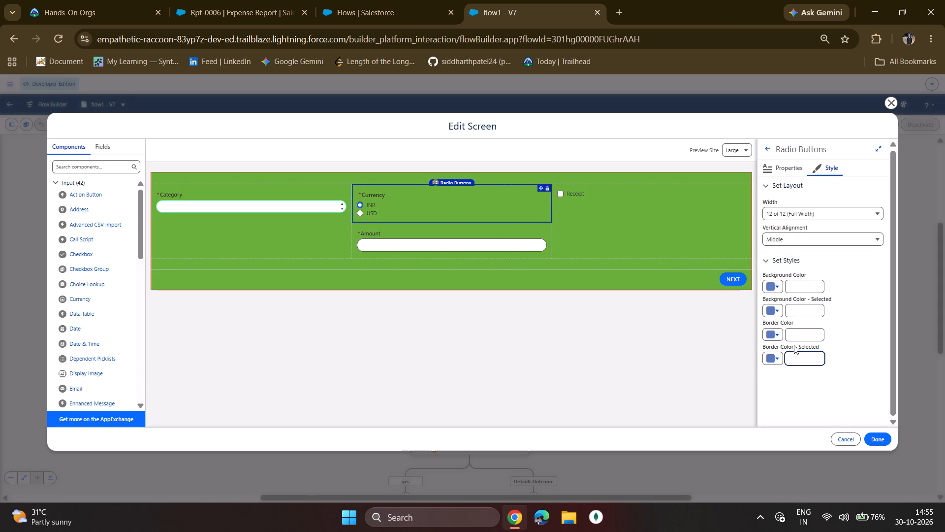
left_click(795, 337)
left_click(775, 333)
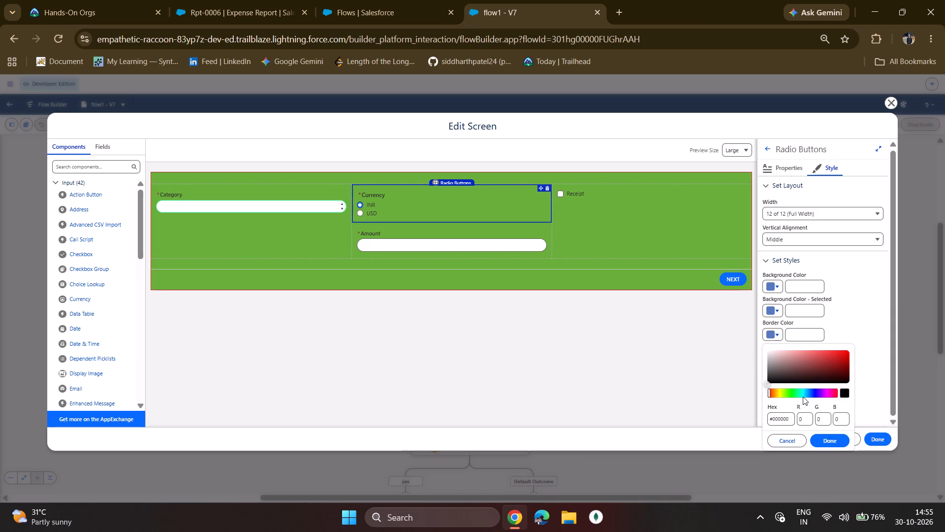
left_click(797, 393)
left_click(843, 353)
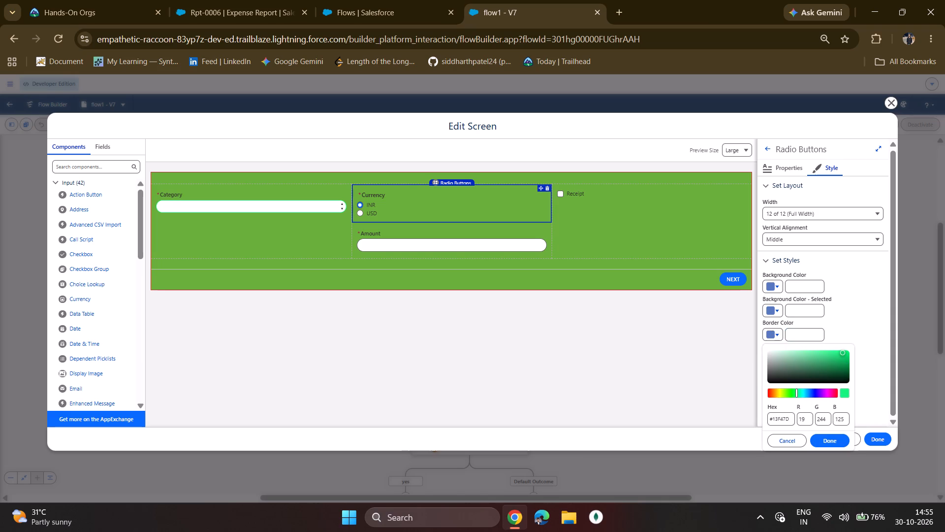
left_click(836, 436)
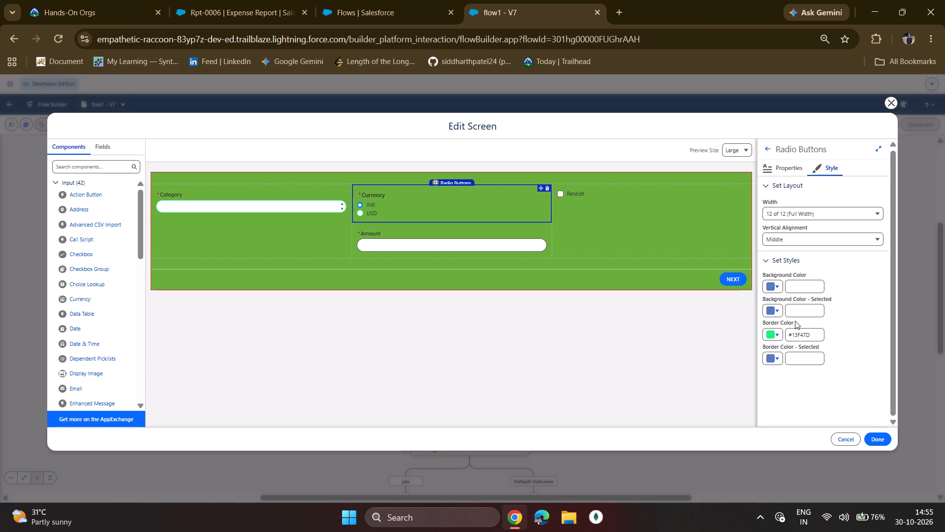
Set the Receipt checkbox's border radius to 15 rem.
left_click(682, 199)
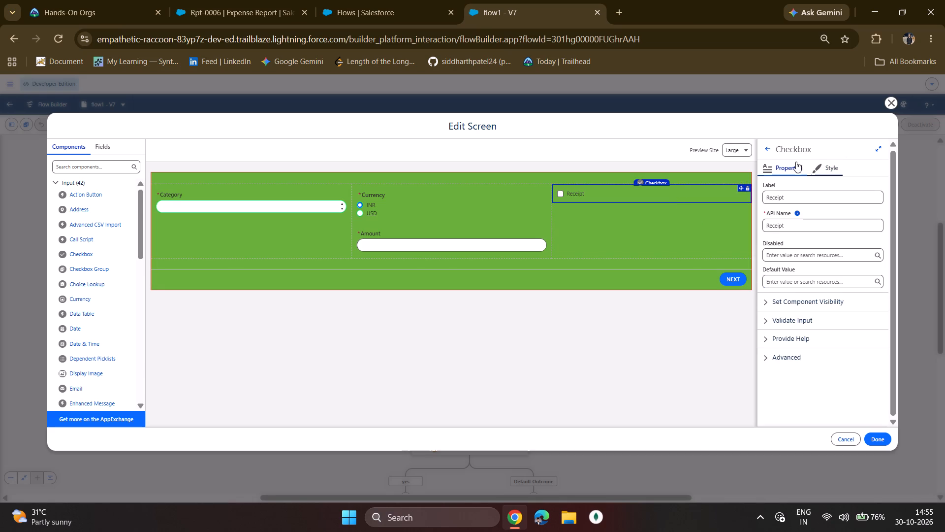
left_click(796, 161)
left_click(825, 167)
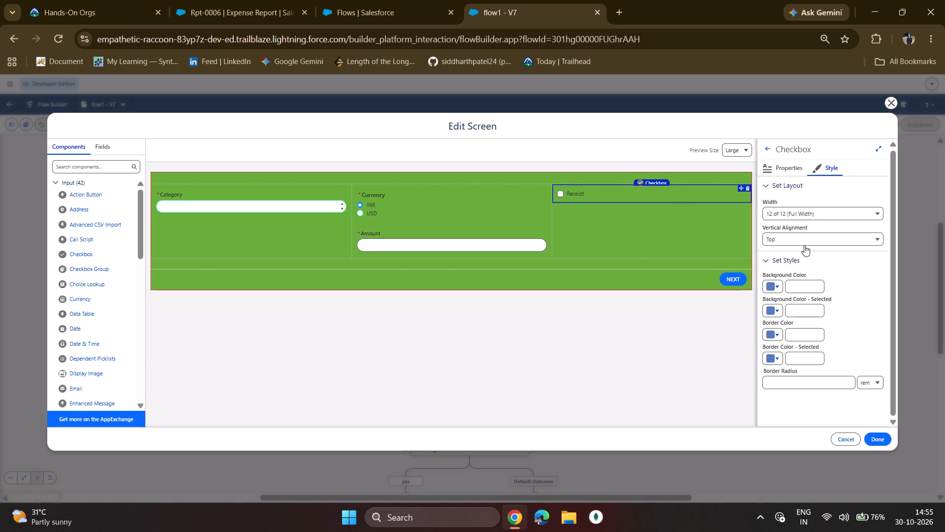
scroll(804, 240, "down", 1)
left_click(784, 378)
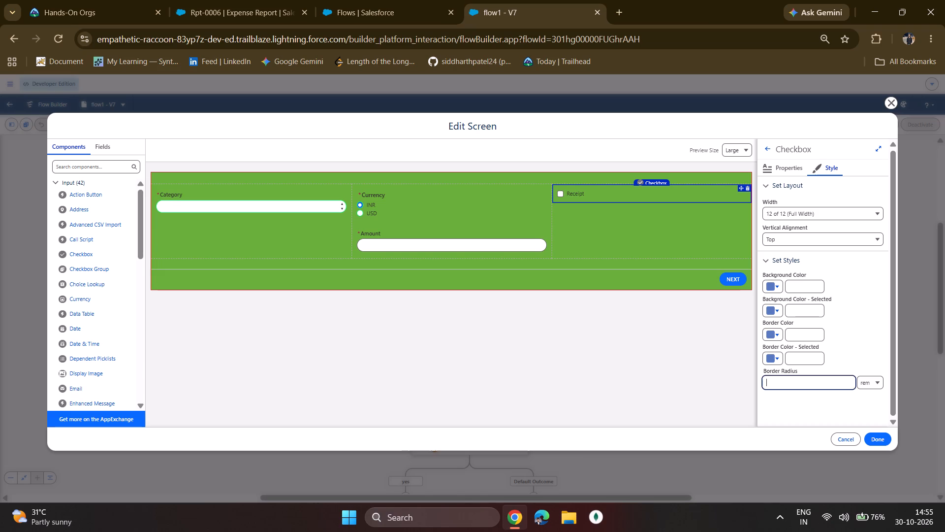
key("1")
key("5")
left_click(837, 352)
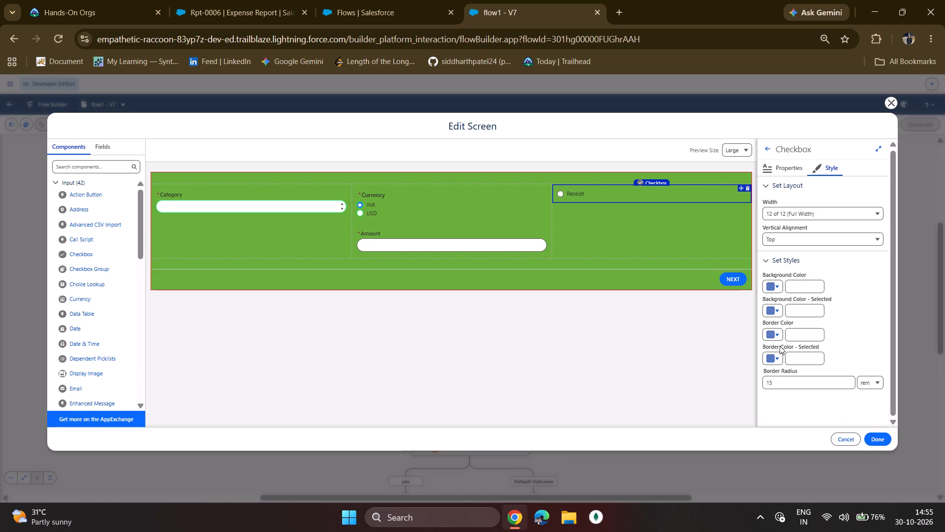
Set the Receipt checkbox's selected background color to #F01111.
left_click(779, 311)
left_click(844, 329)
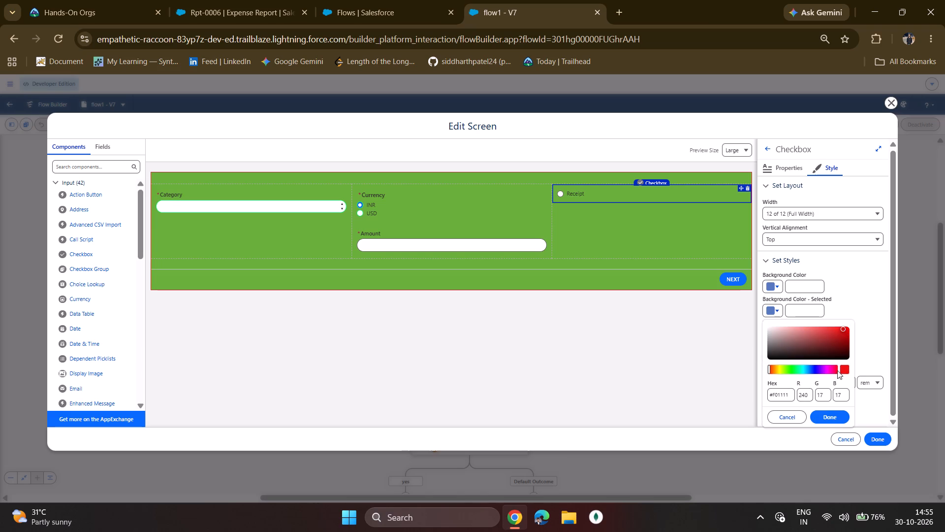
left_click(837, 370)
left_click(839, 414)
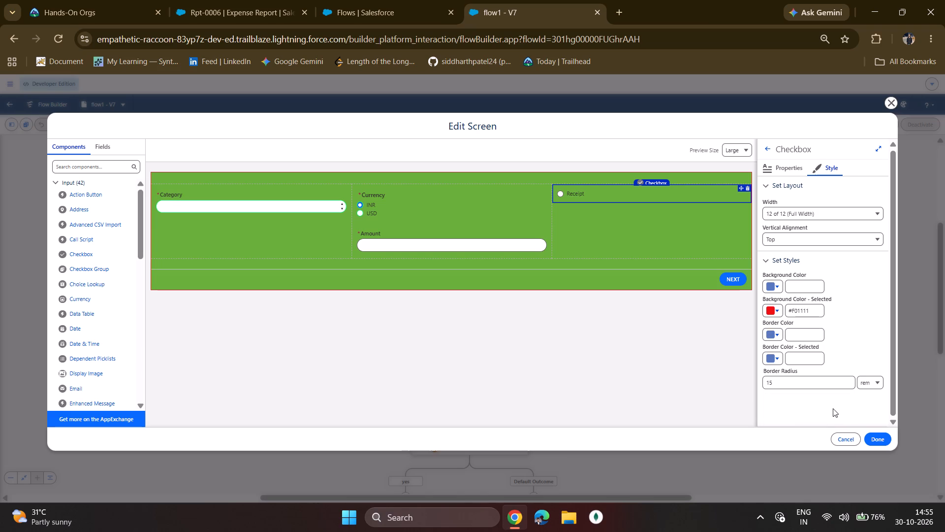
Set the Receipt checkbox's border color to #0EEAAF and finish editing the screen.
left_click(779, 332)
left_click(800, 392)
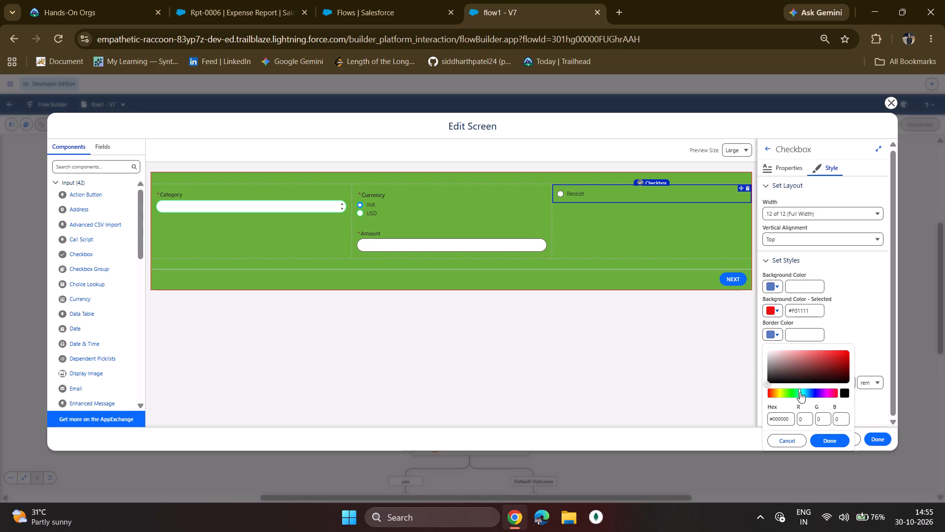
left_click(845, 354)
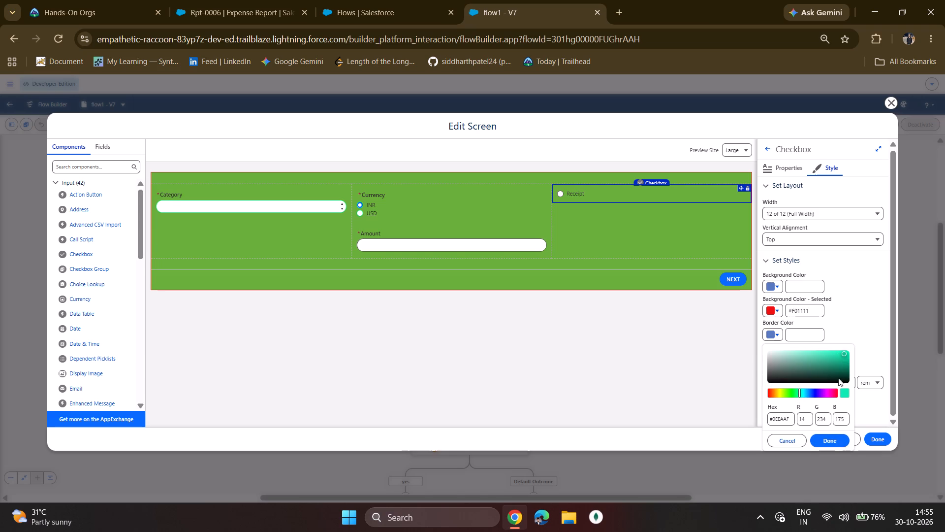
left_click(837, 436)
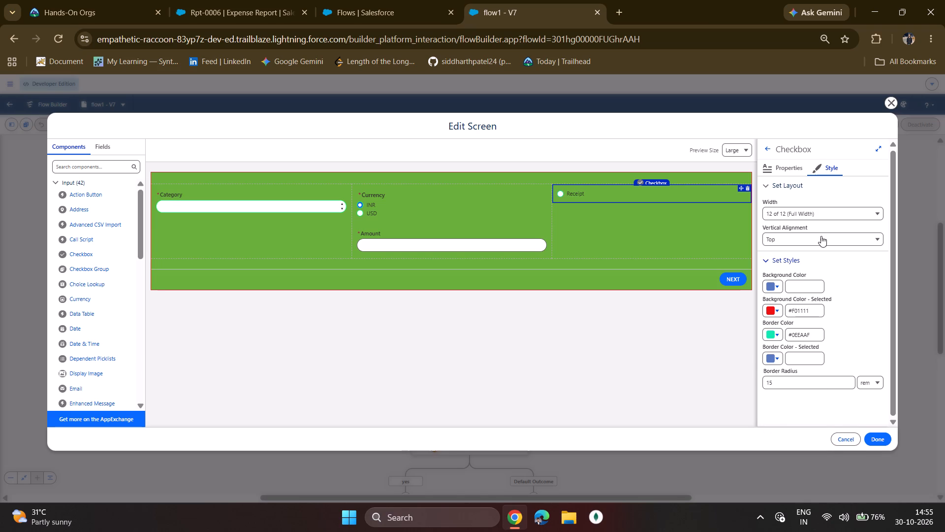
left_click(883, 437)
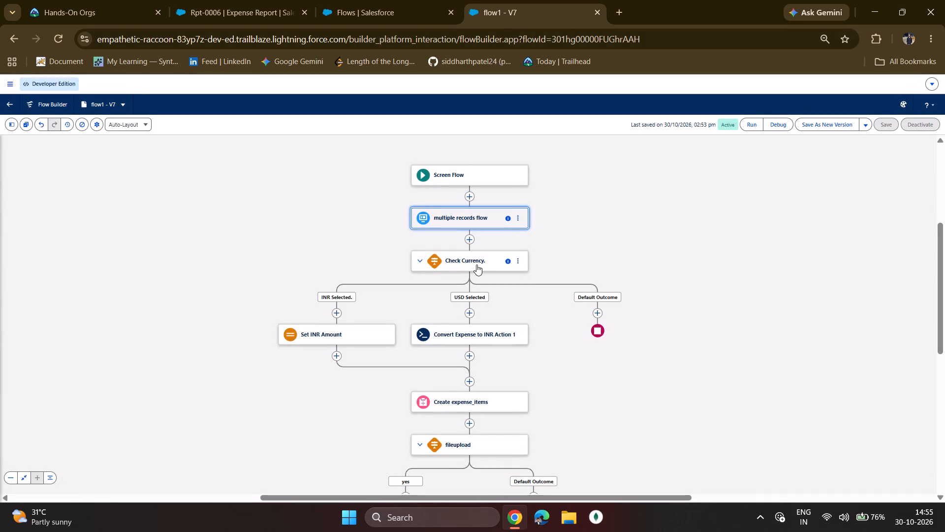
Examine the INR and USD outcome conditions of the Check Currency decision and the Set INR Amount variable assignment.
left_click(476, 265)
scroll(707, 305, "down", 2)
scroll(707, 306, "up", 4)
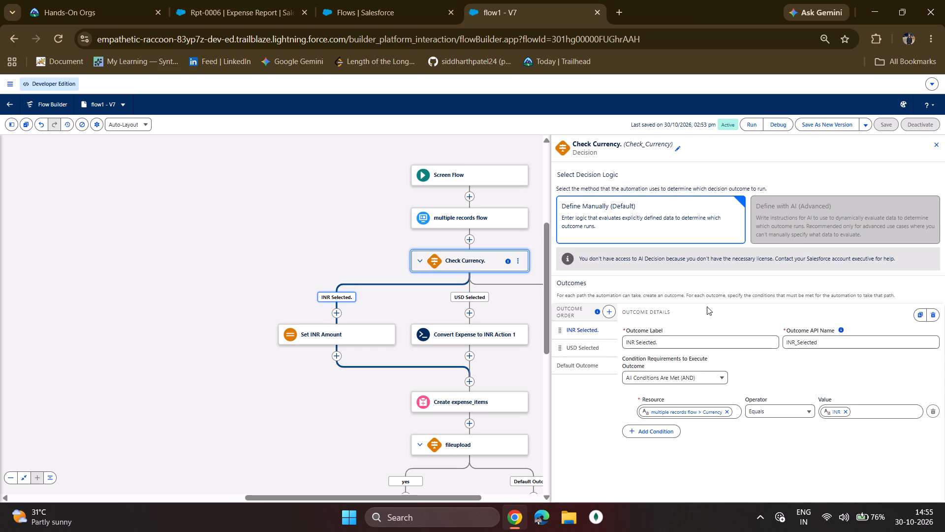
scroll(707, 306, "up", 2)
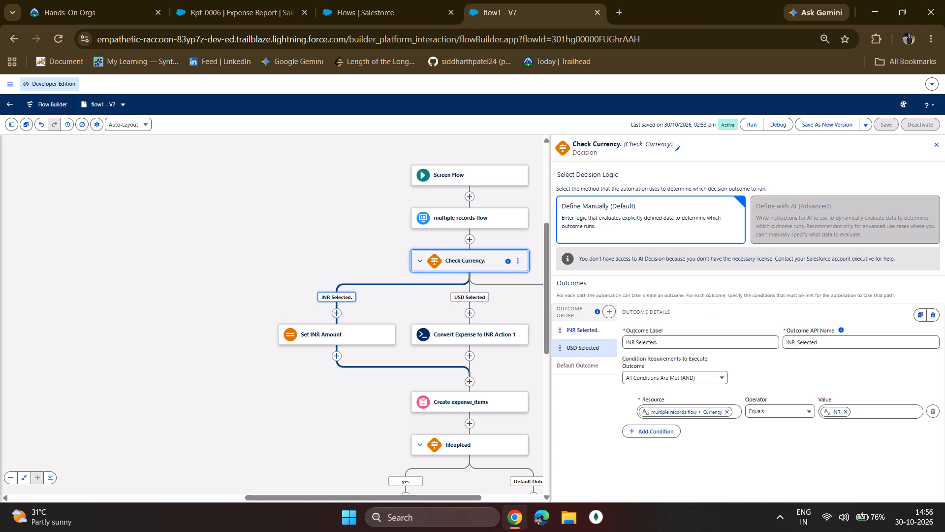
left_click(592, 344)
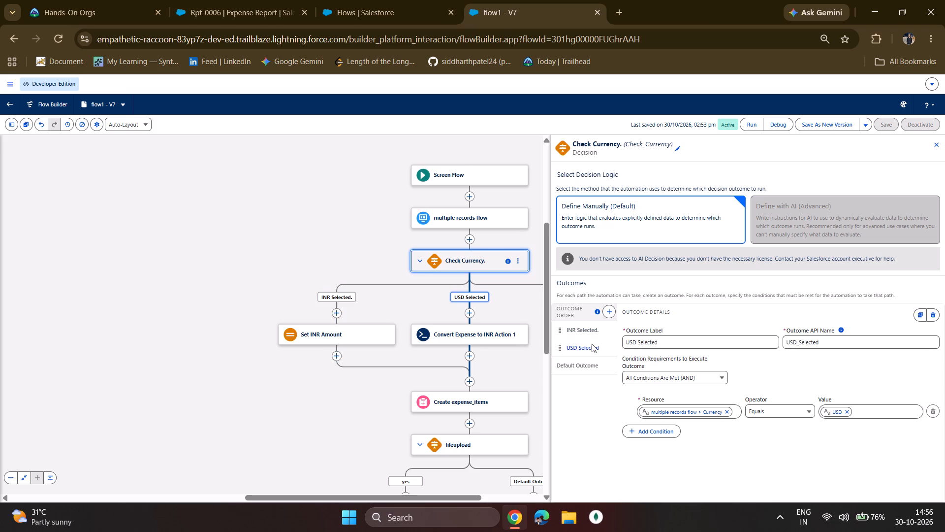
left_click(577, 319)
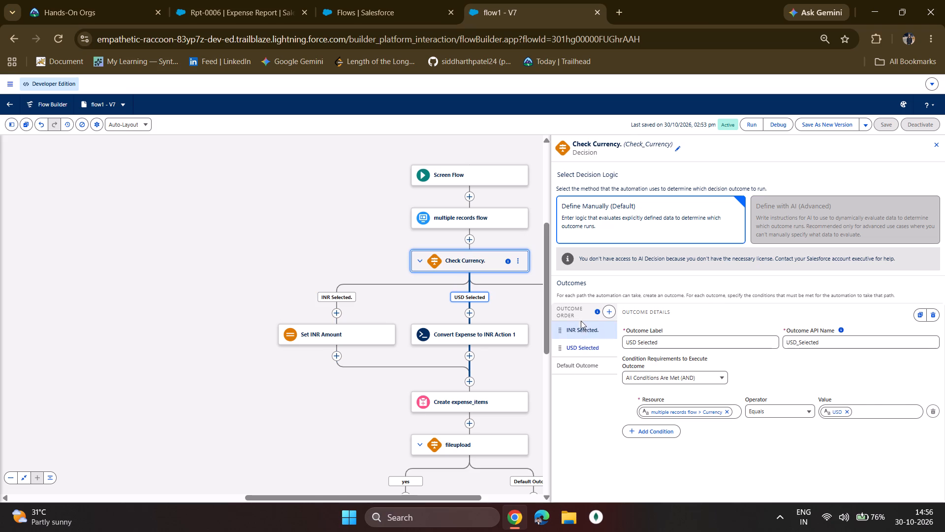
left_click(585, 328)
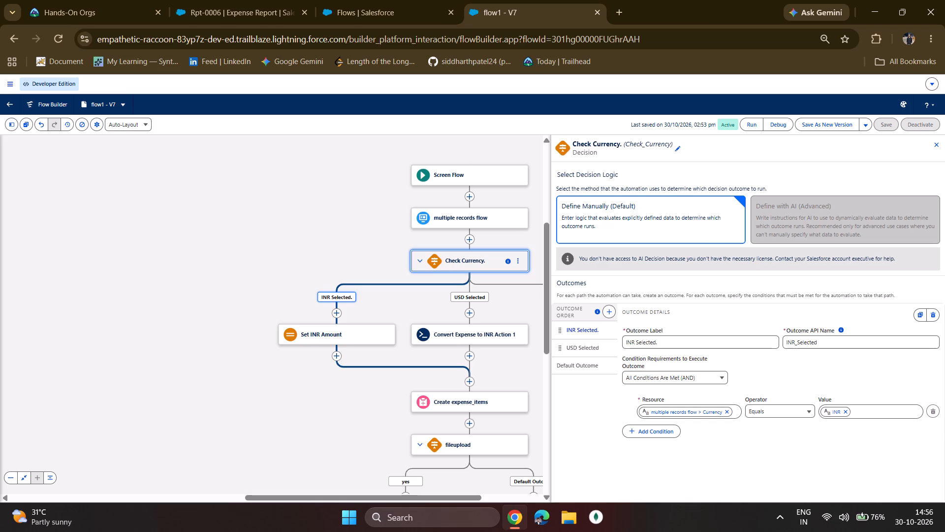
left_click(327, 340)
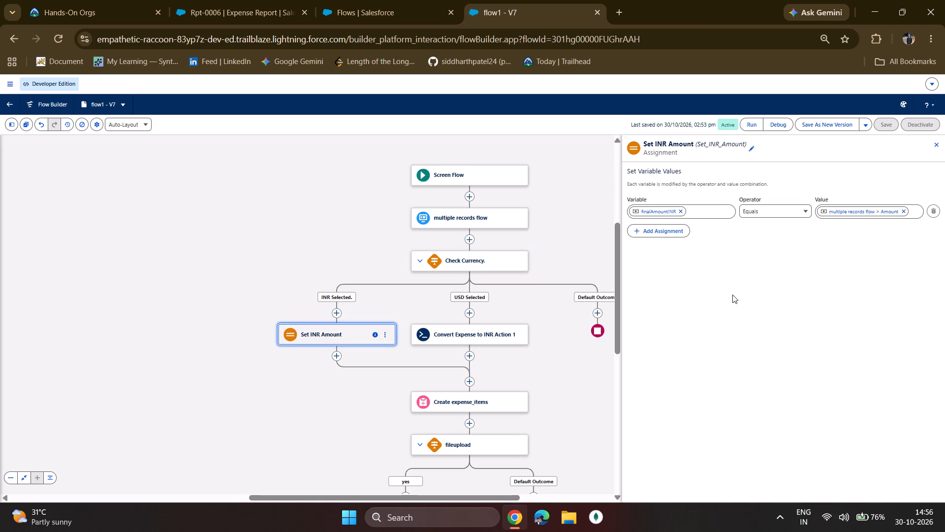
scroll(732, 295, "up", 3)
Examine the flow's resources in the Toolbox and the inputs, stored output variable and naming details of Convert Expense to INR Action 1.
left_click(8, 126)
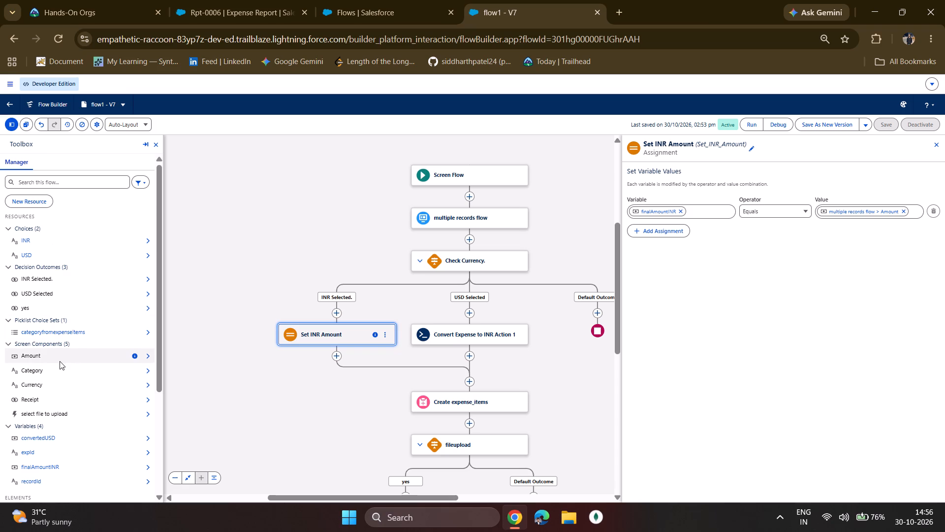
scroll(60, 361, "down", 1)
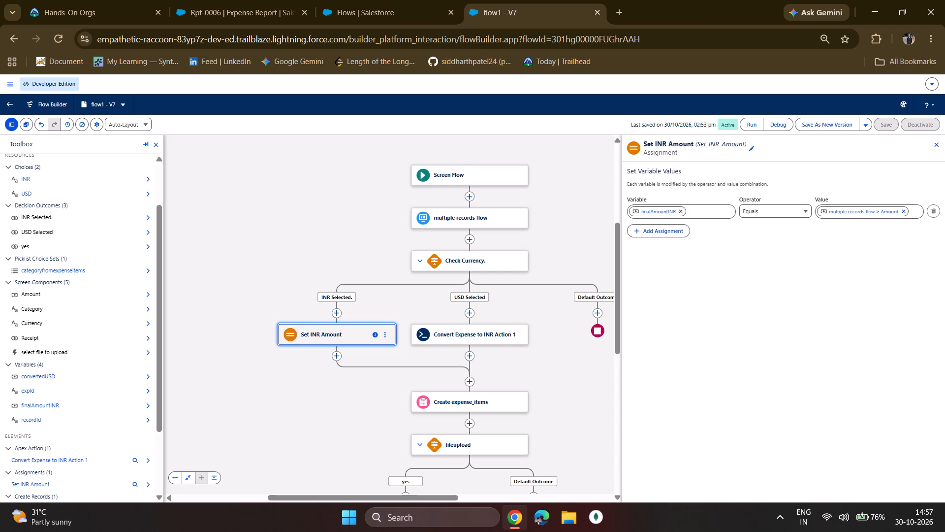
left_click_drag(453, 331, 458, 330)
left_click(458, 330)
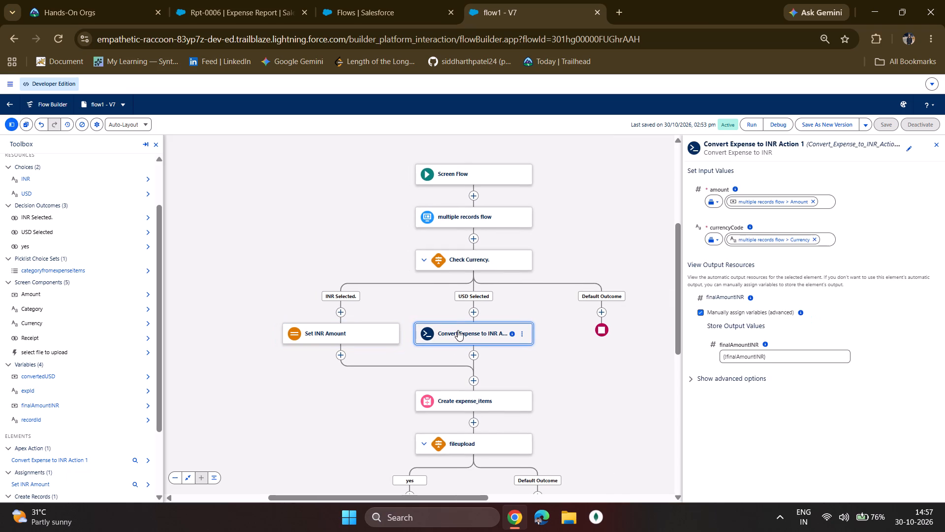
scroll(772, 253, "up", 3)
scroll(772, 253, "down", 3)
left_click(824, 356)
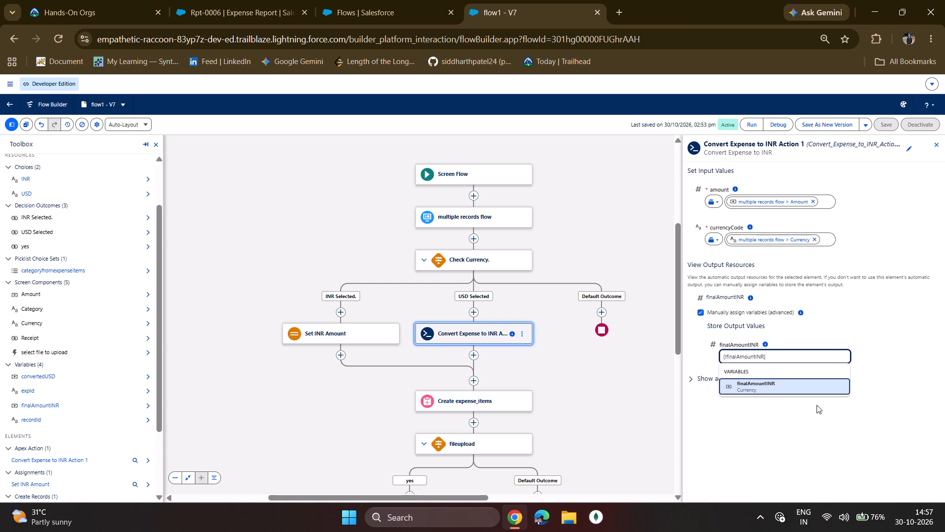
left_click(795, 441)
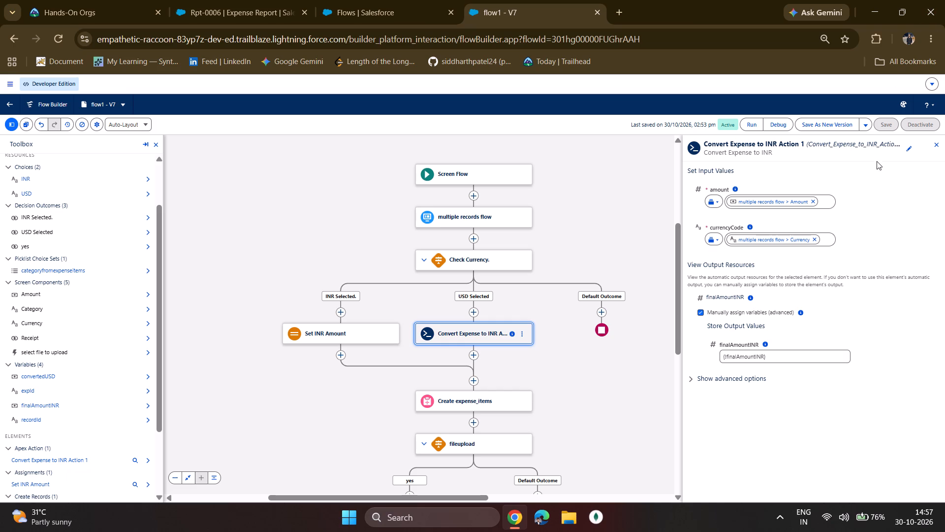
left_click(907, 148)
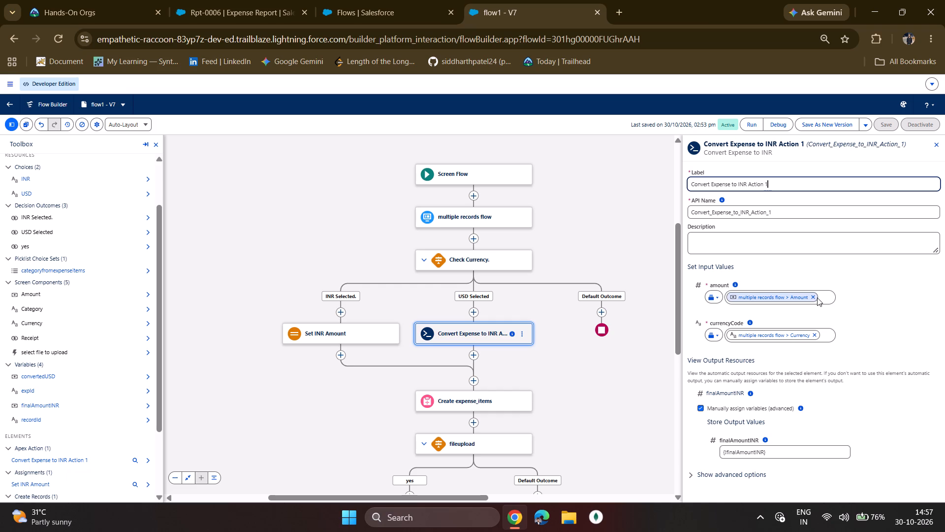
scroll(817, 298, "down", 1)
scroll(874, 325, "down", 2)
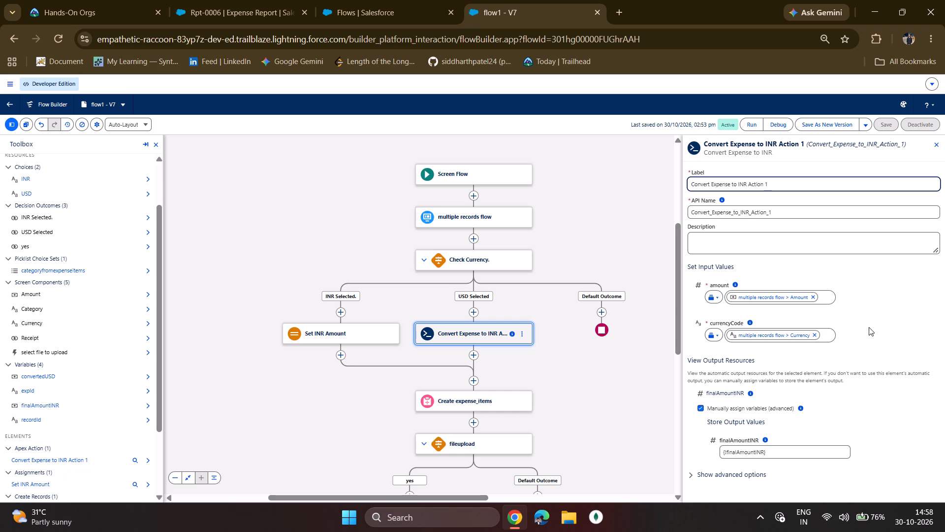
scroll(869, 327, "down", 3)
left_click(936, 141)
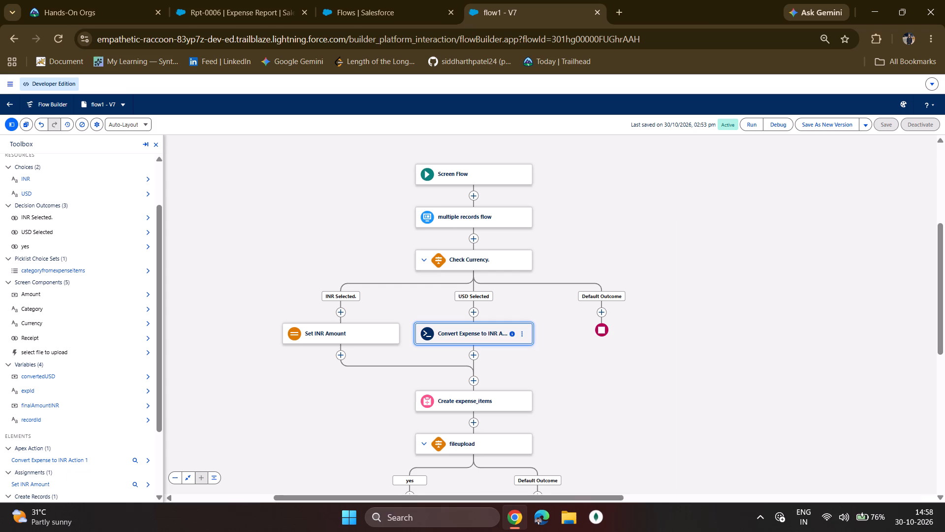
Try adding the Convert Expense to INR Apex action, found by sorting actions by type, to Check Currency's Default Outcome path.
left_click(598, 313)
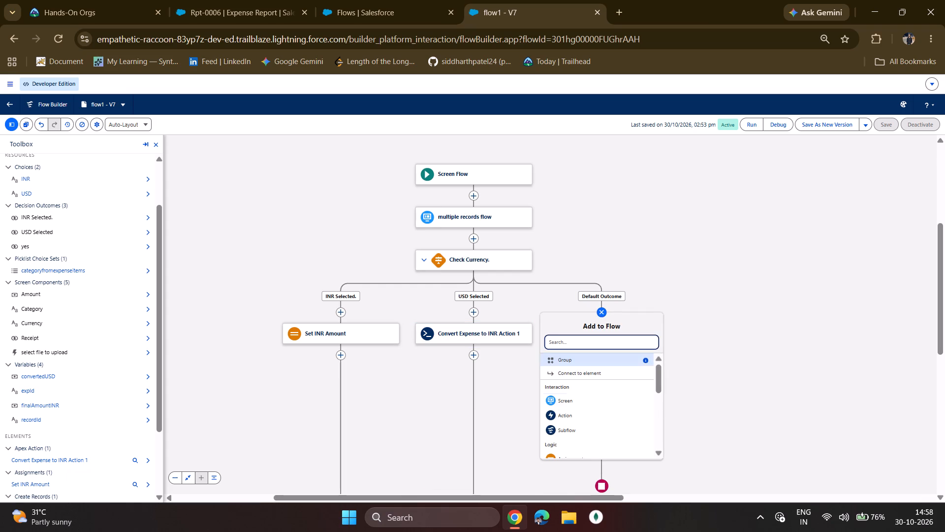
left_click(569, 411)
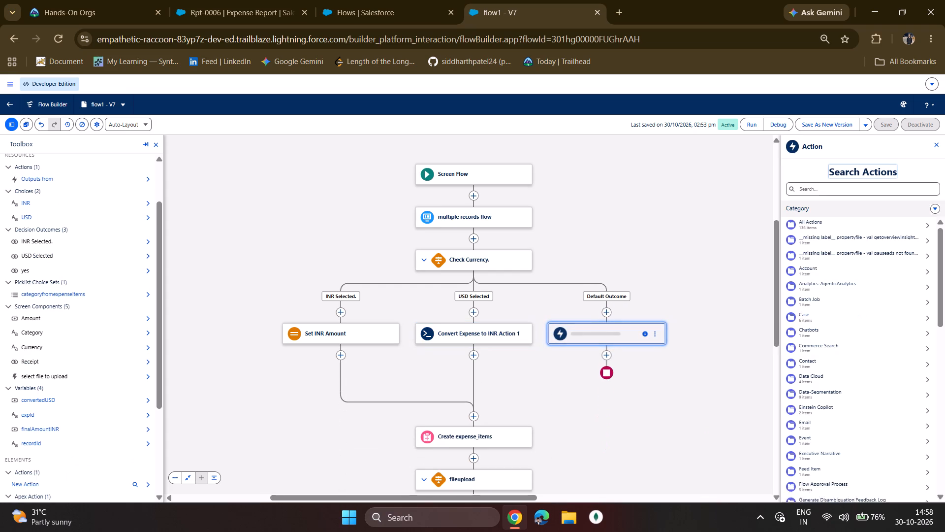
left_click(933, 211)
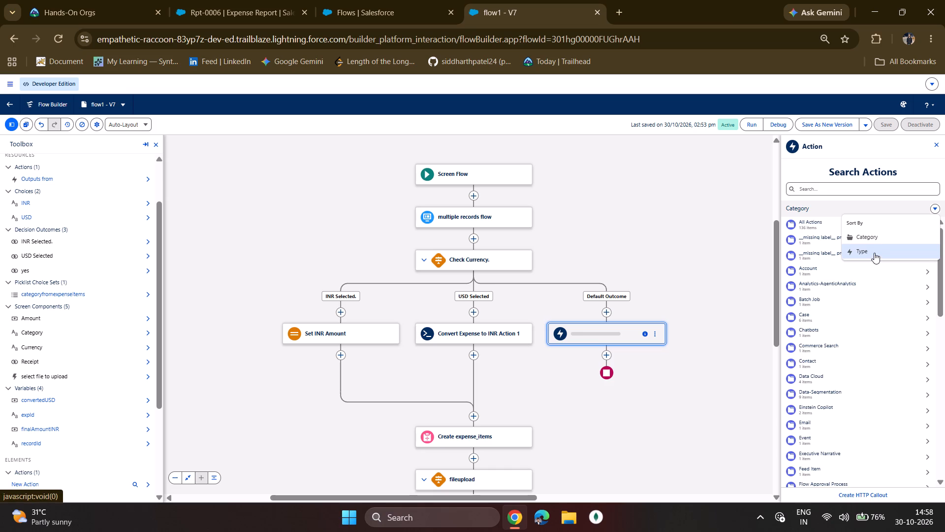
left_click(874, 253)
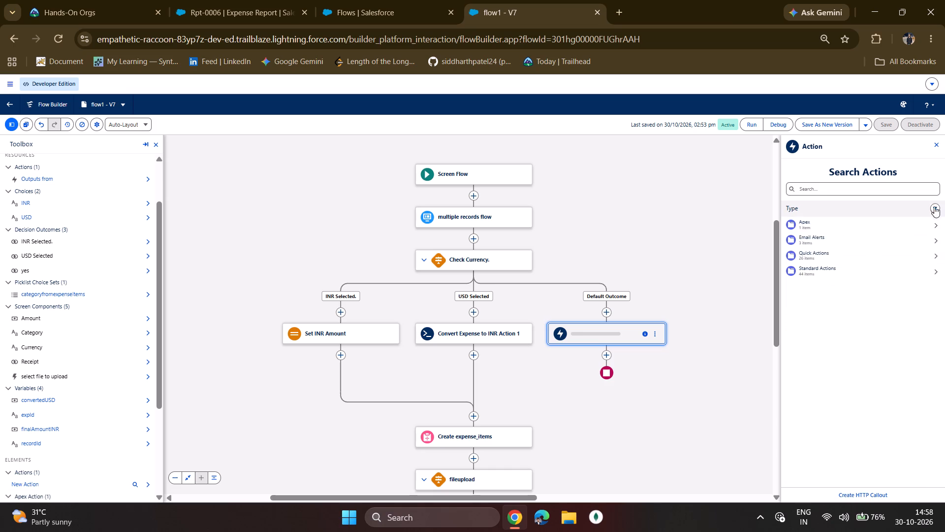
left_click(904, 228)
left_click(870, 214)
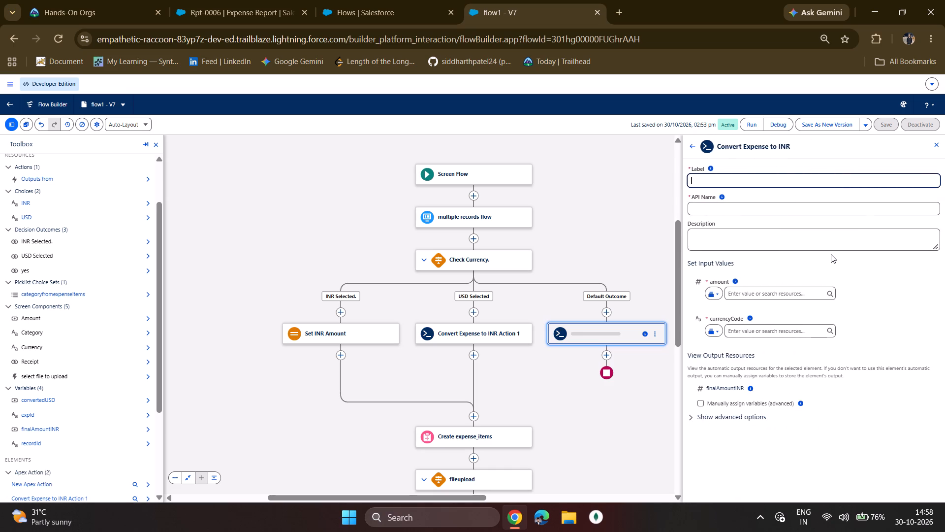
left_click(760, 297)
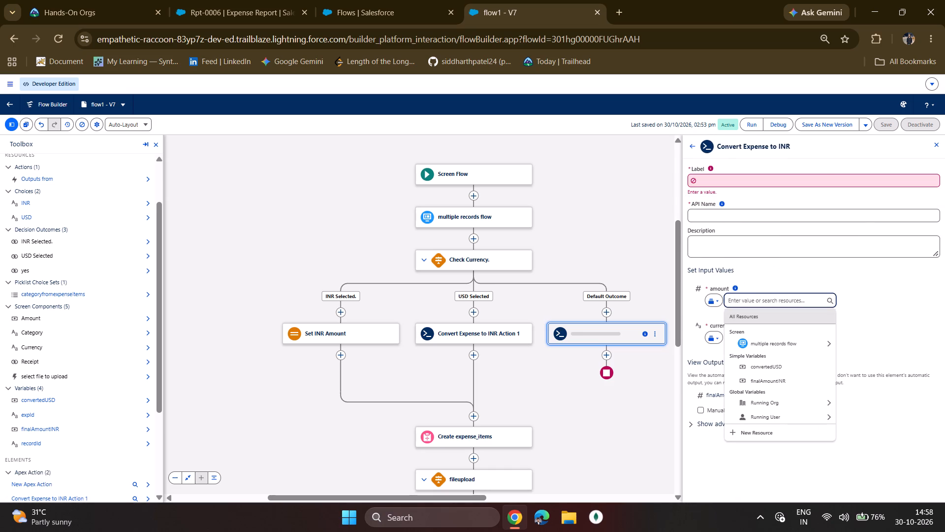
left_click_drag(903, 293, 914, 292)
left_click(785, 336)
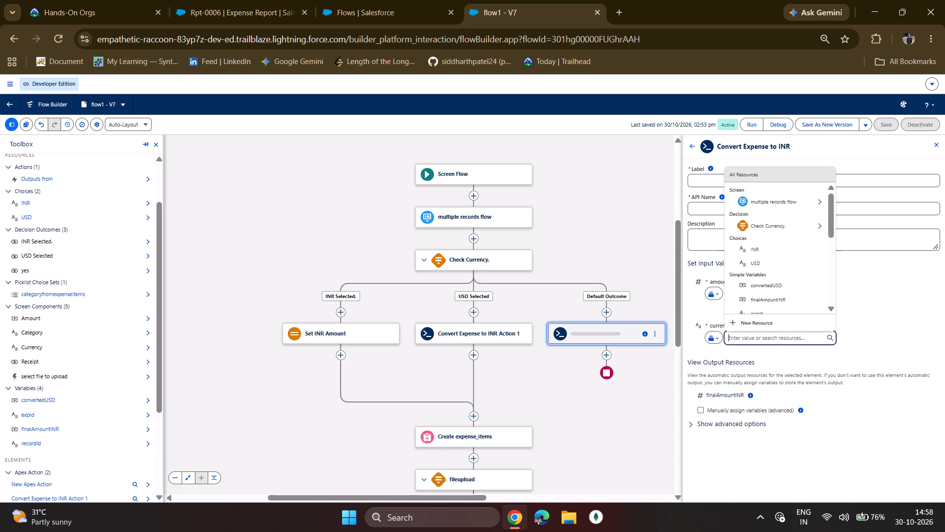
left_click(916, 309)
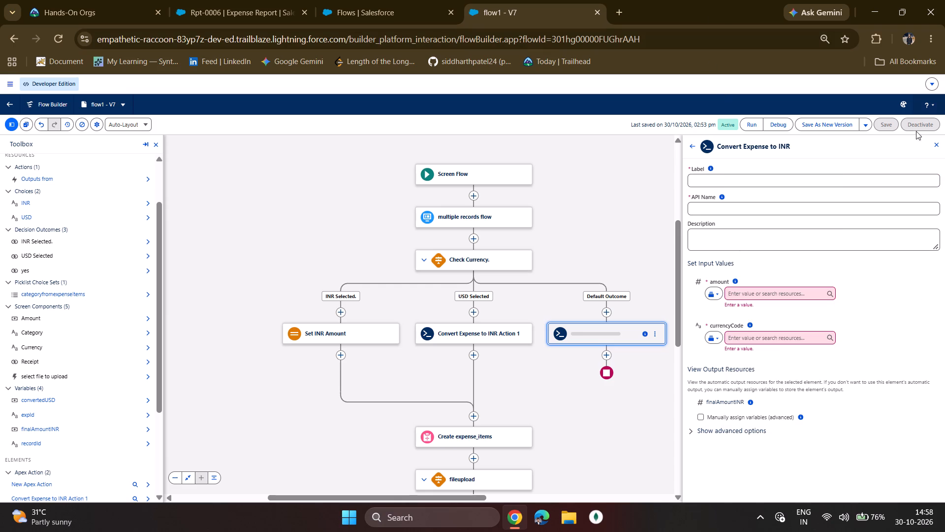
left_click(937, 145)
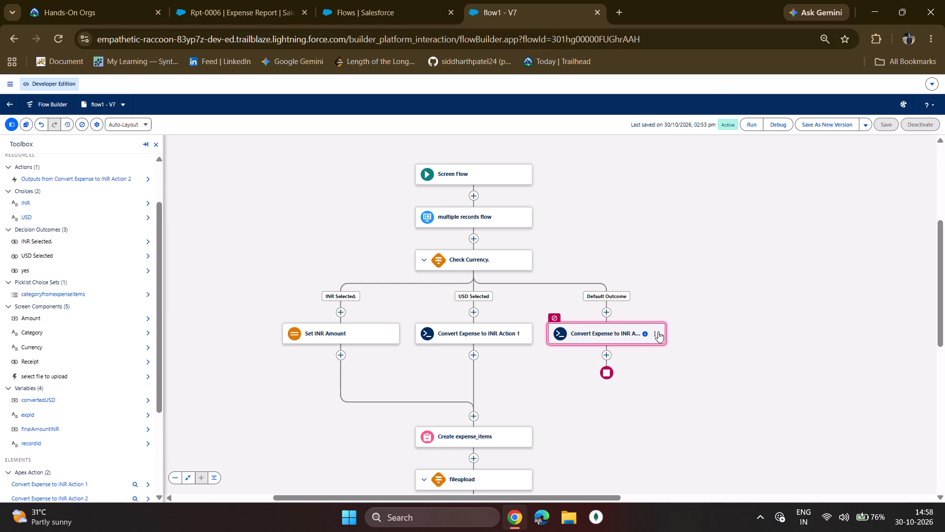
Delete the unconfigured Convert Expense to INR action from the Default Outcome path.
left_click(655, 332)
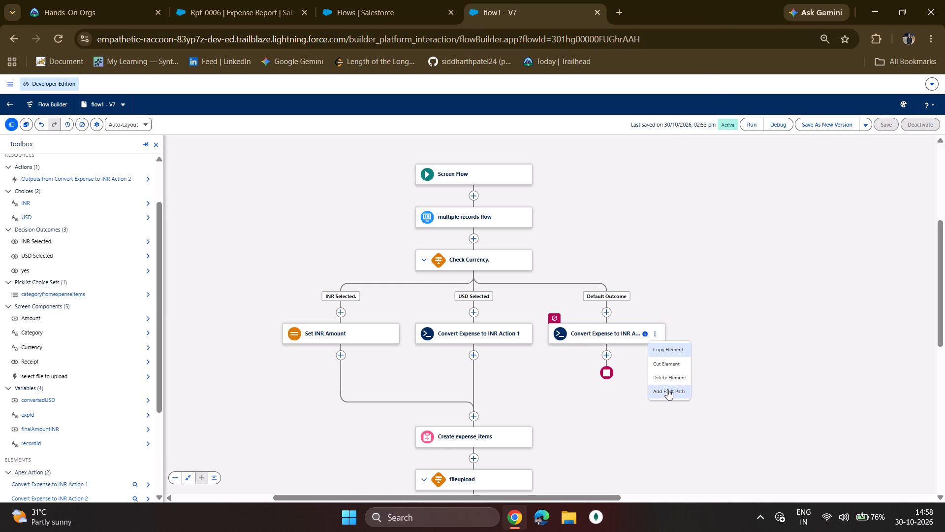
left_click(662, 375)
Examine the inputs and output of Convert Expense to INR Action 1 and the field value mappings of Create expense_items.
left_click(490, 337)
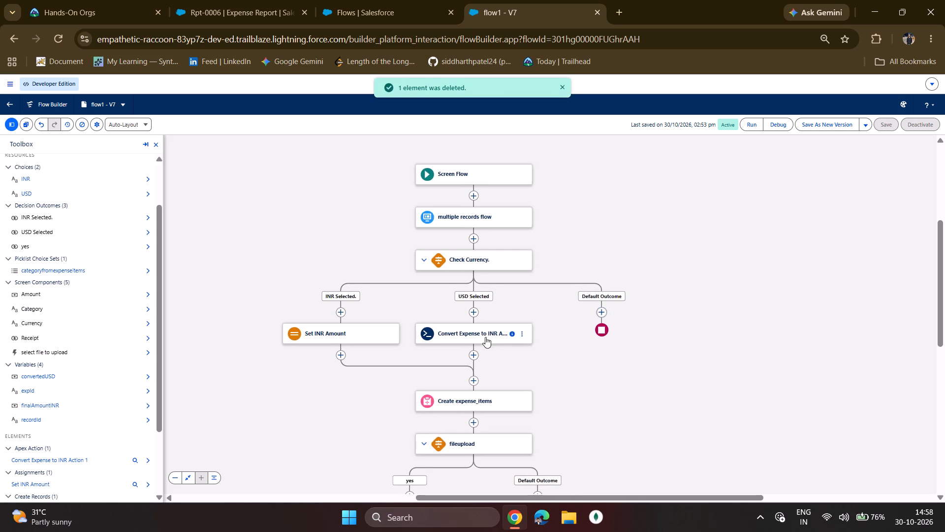
left_click(486, 332)
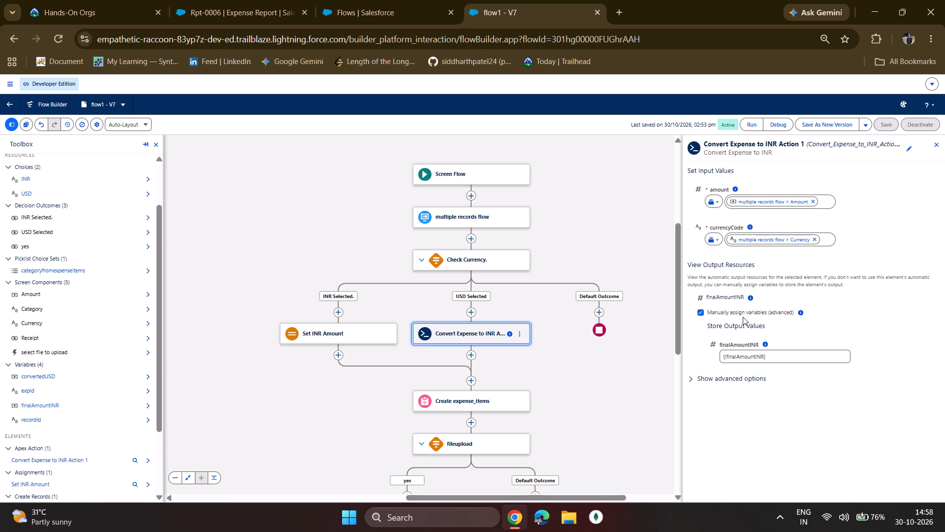
left_click(571, 410)
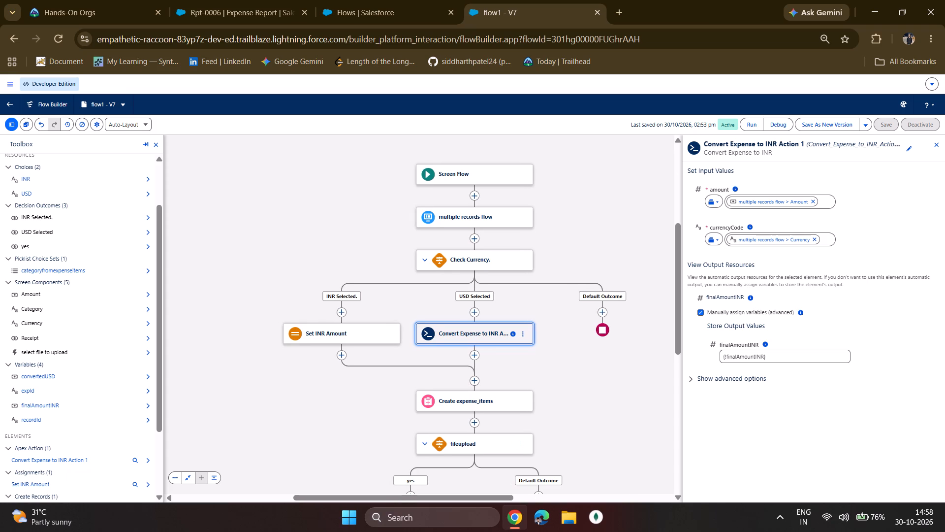
left_click(940, 145)
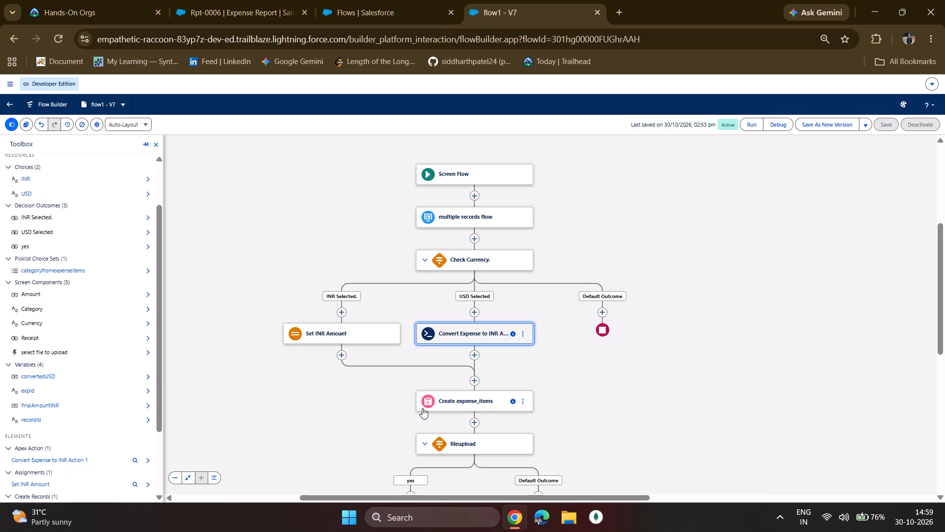
scroll(423, 411, "down", 1)
left_click(486, 339)
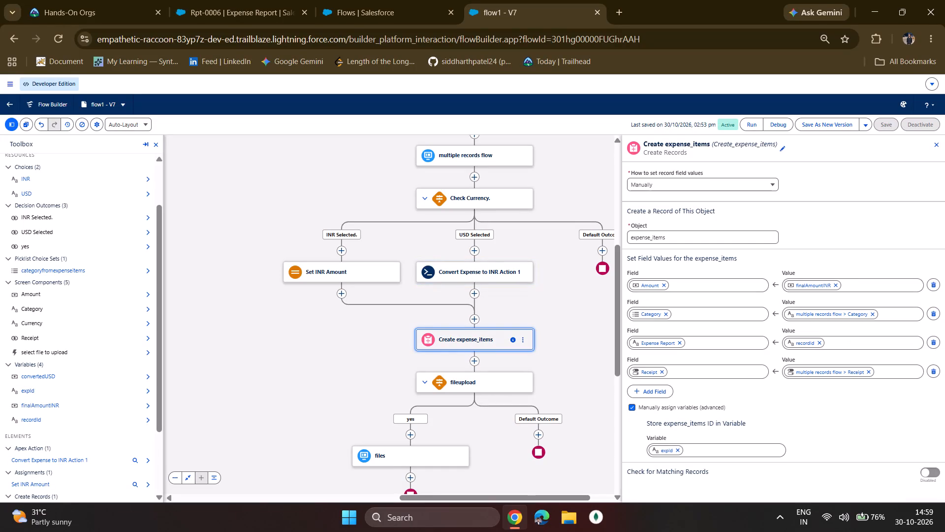
scroll(872, 353, "up", 3)
scroll(863, 243, "down", 2)
scroll(860, 242, "up", 3)
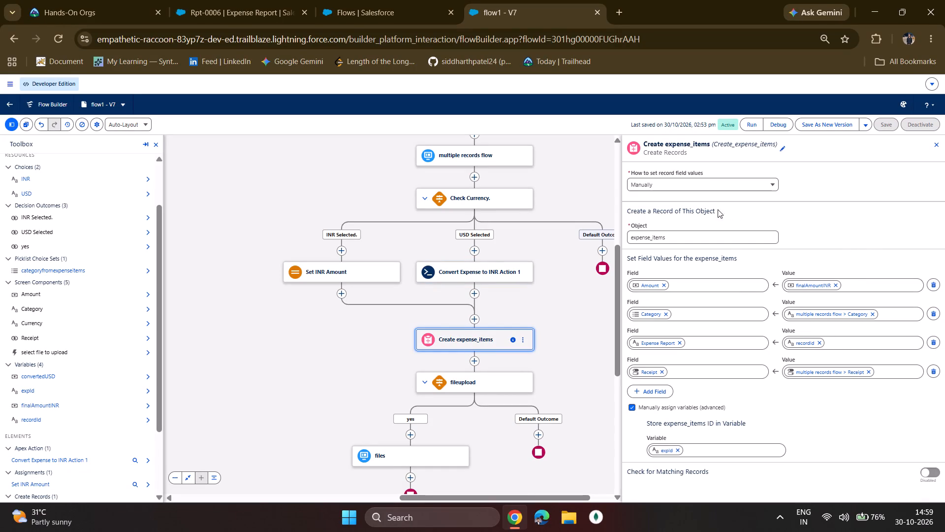
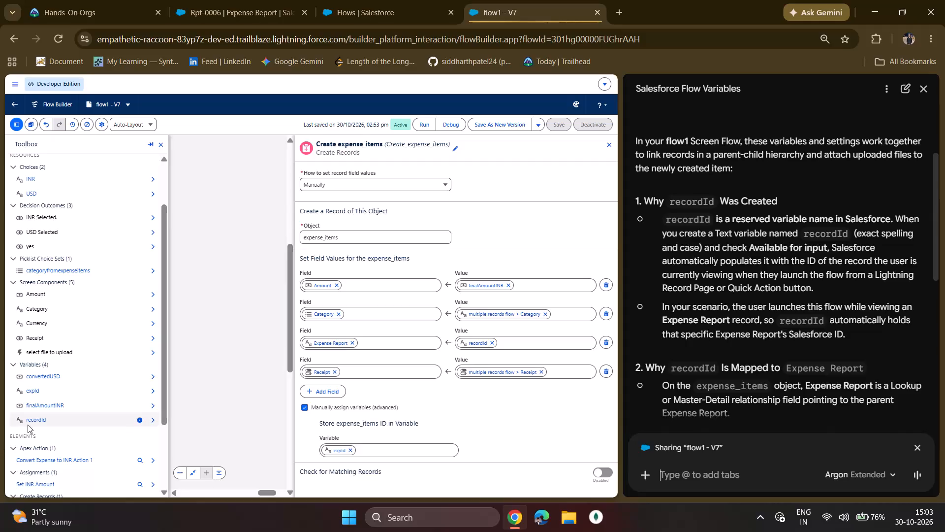
Review the settings of flow1's recordId, finalAmountINR and expId variables, leaving each one unchanged.
left_click(31, 420)
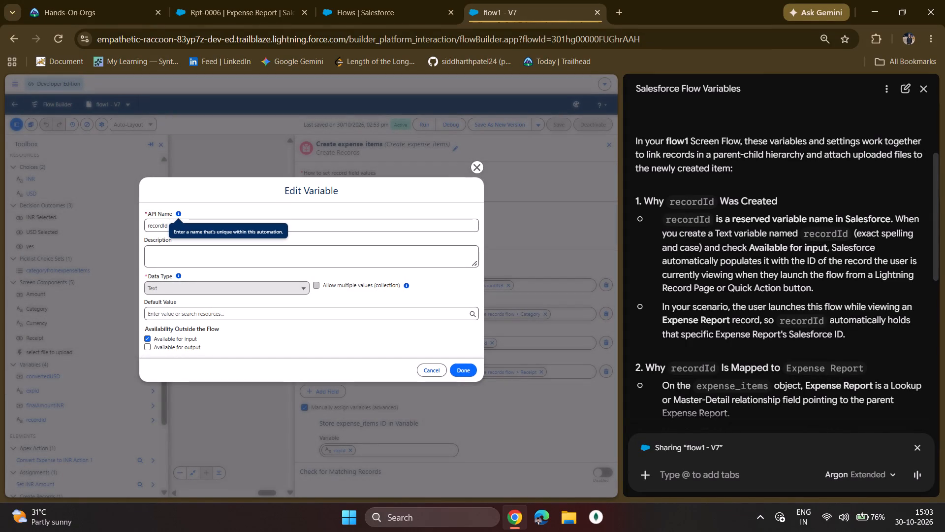
left_click(232, 265)
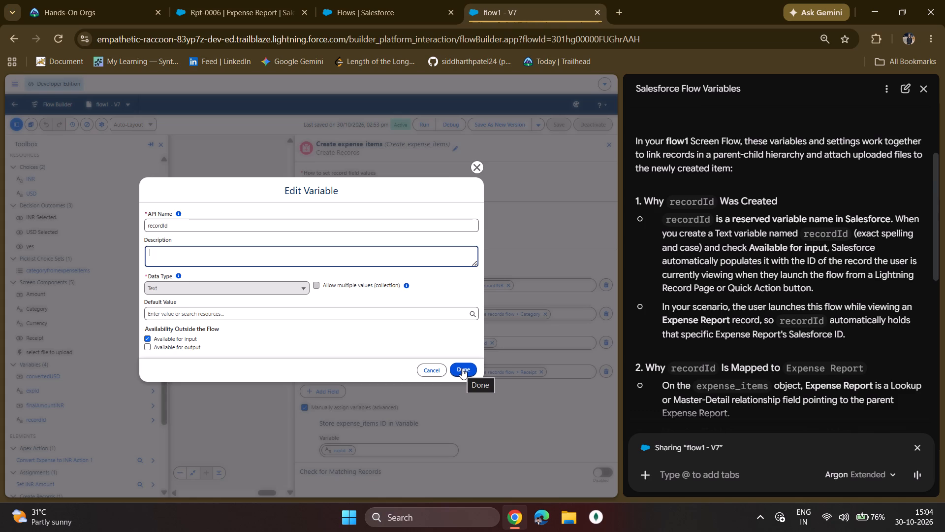
left_click(464, 368)
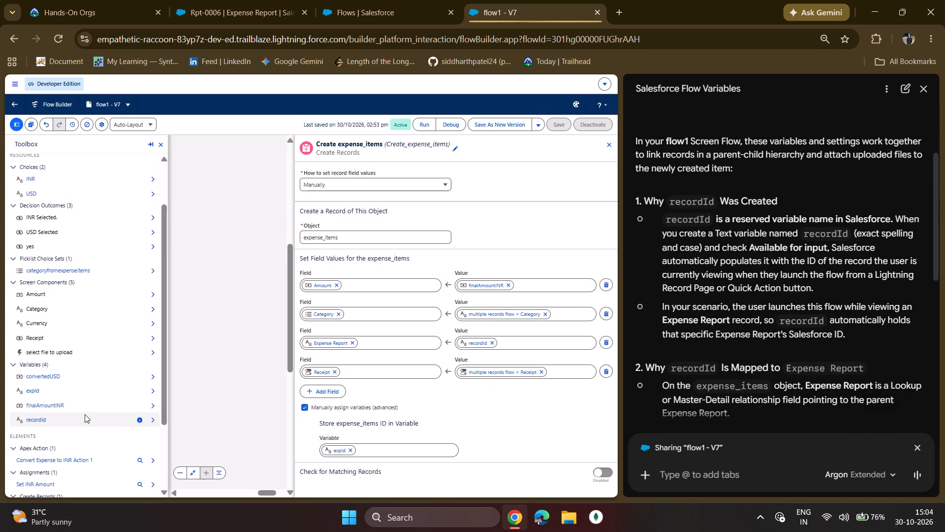
left_click(50, 402)
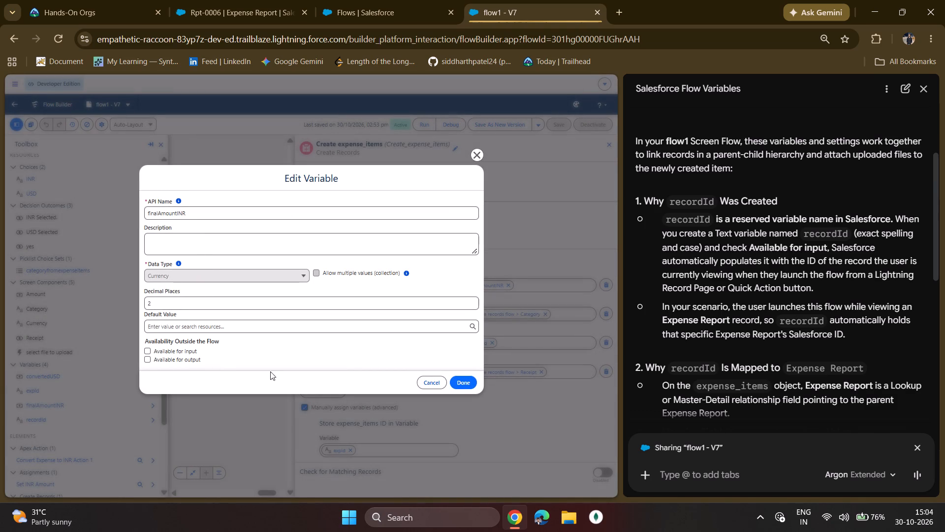
left_click(473, 382)
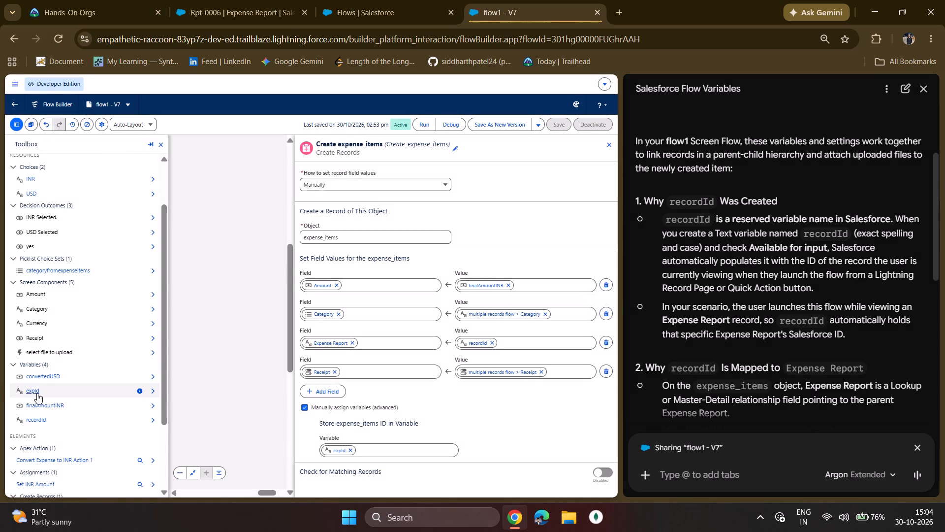
left_click(31, 393)
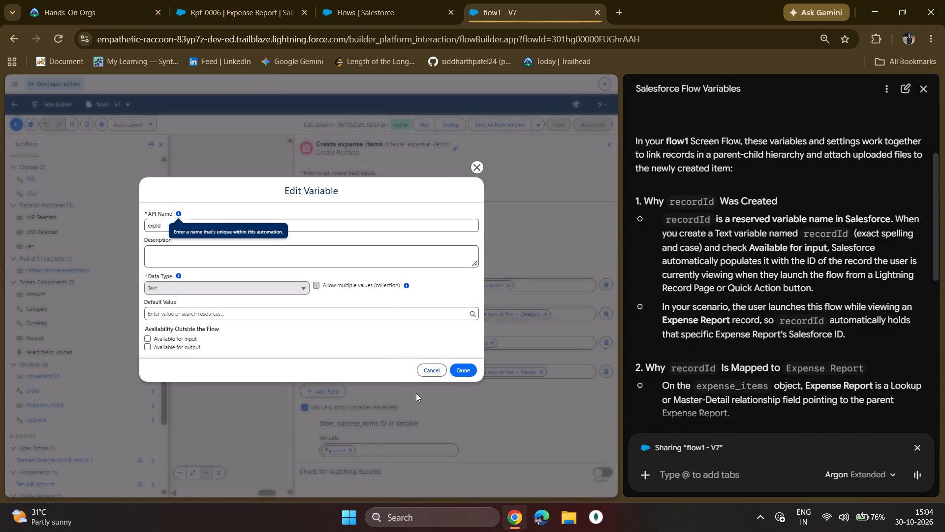
left_click(463, 366)
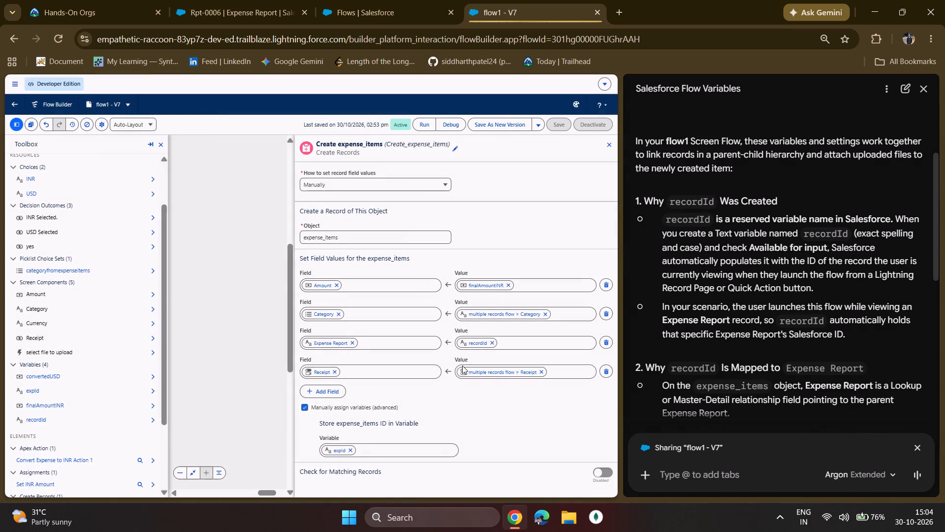
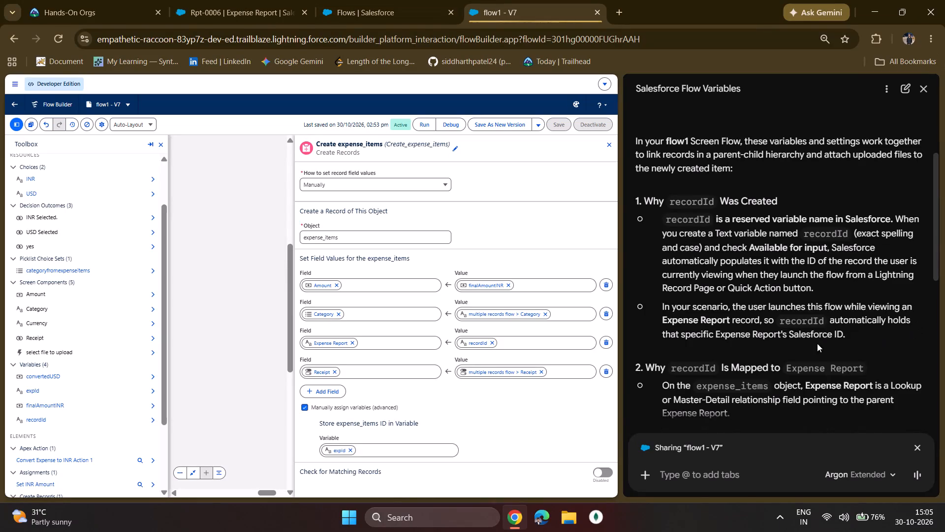
Read Gemini's explanation of why recordId was created and why it is mapped to Expense Report in the Create expense_items element.
scroll(806, 349, "down", 3)
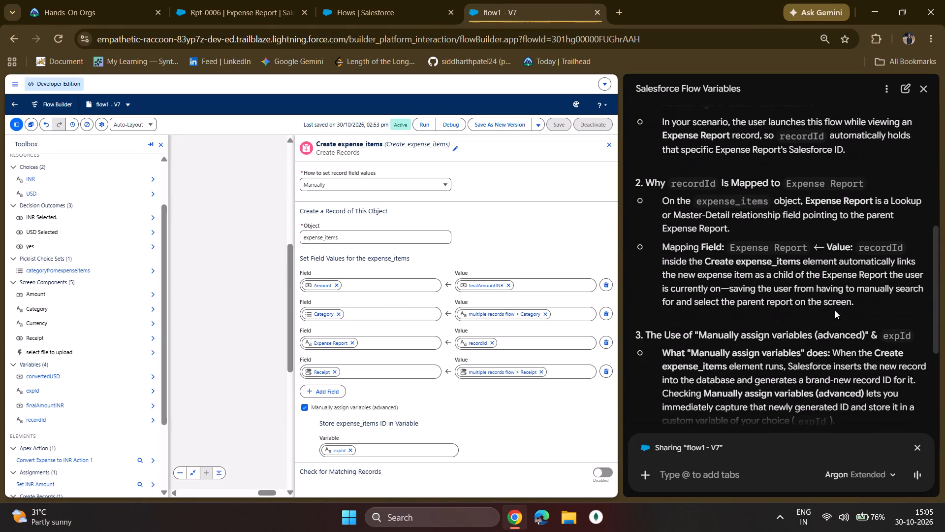
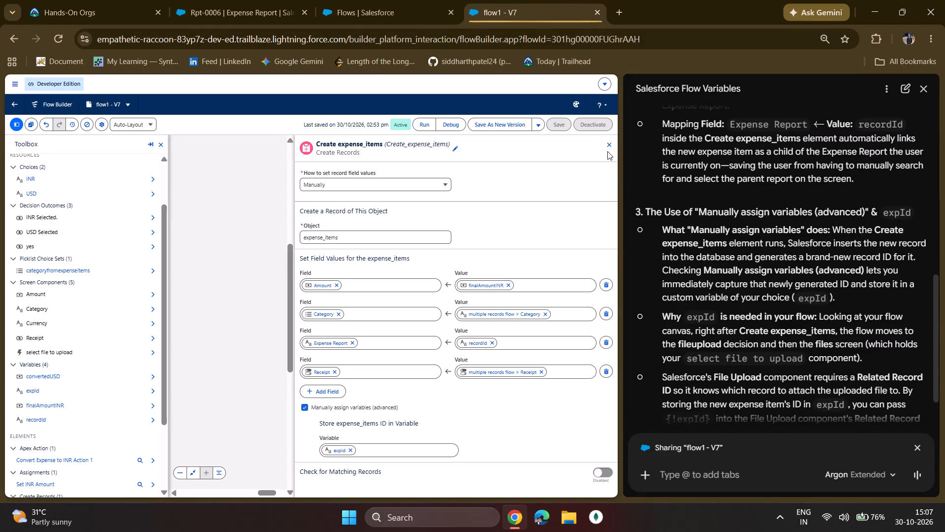
Read Gemini's explanation of manually assigned variables and expId, then close the Create expense_items element.
scroll(441, 352, "down", 3)
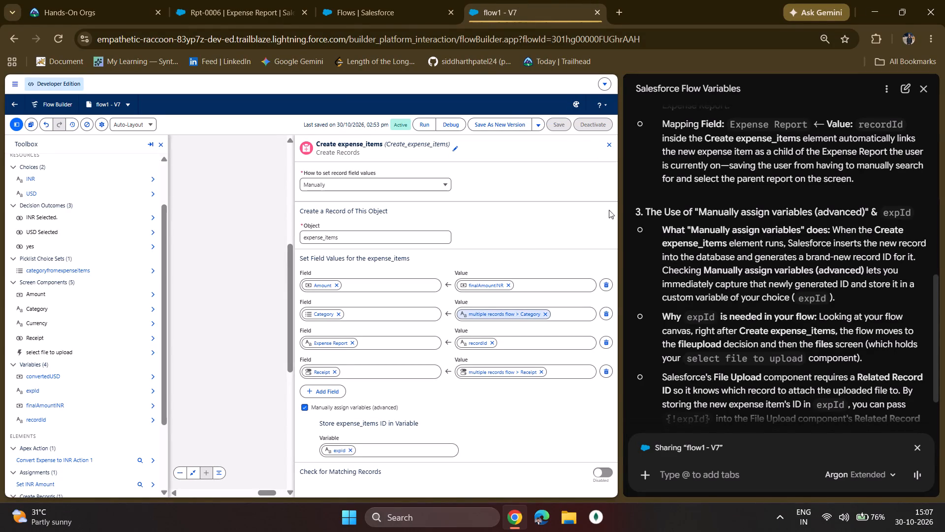
scroll(670, 230, "down", 2)
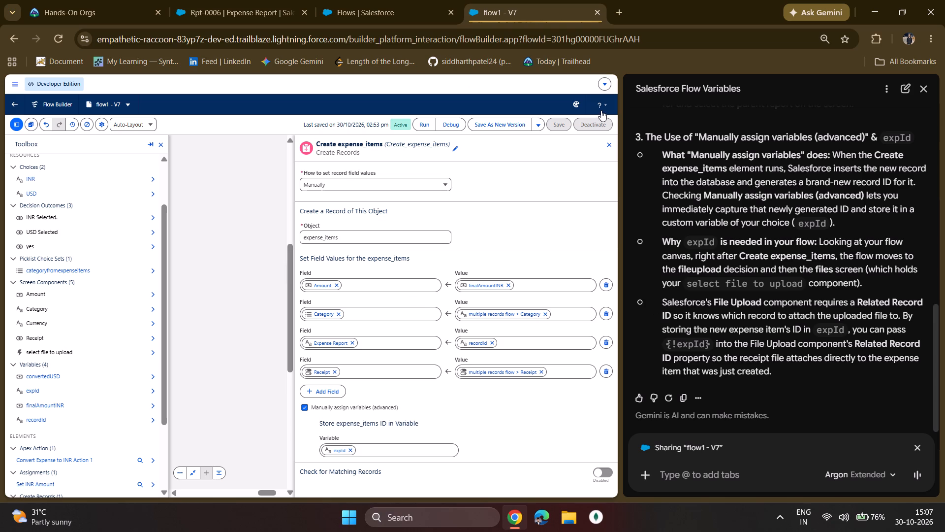
left_click(607, 147)
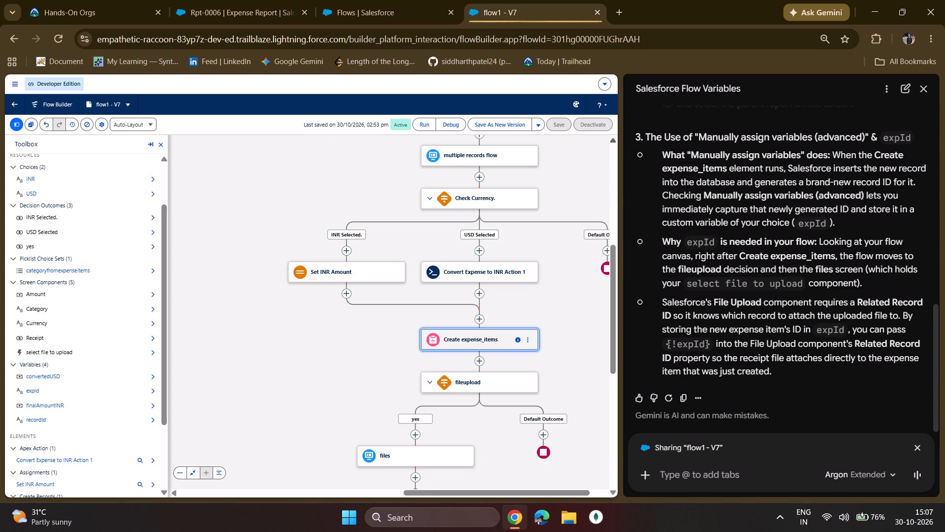
Open the fileupload decision, hide the Gemini assistant, and examine the decision's outcomes and conditions.
left_click_drag(369, 340, 299, 332)
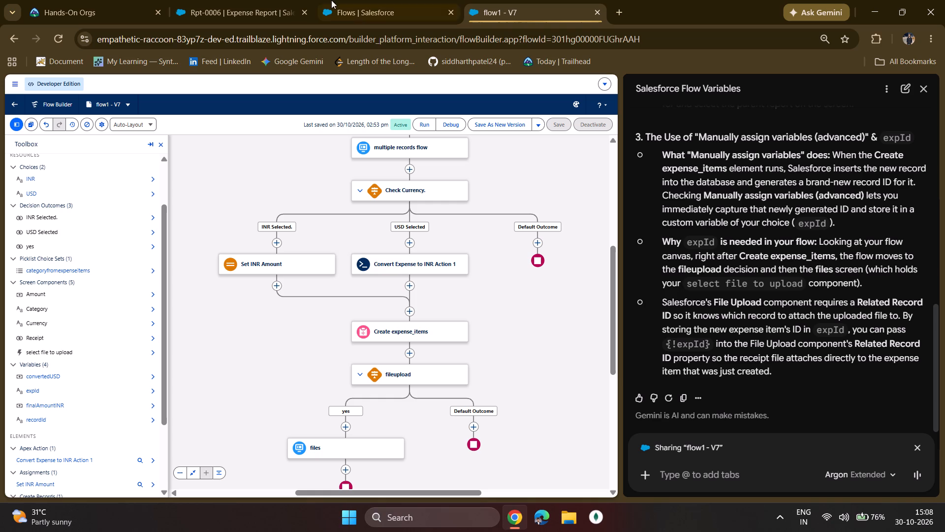
scroll(292, 409, "down", 2)
left_click(414, 248)
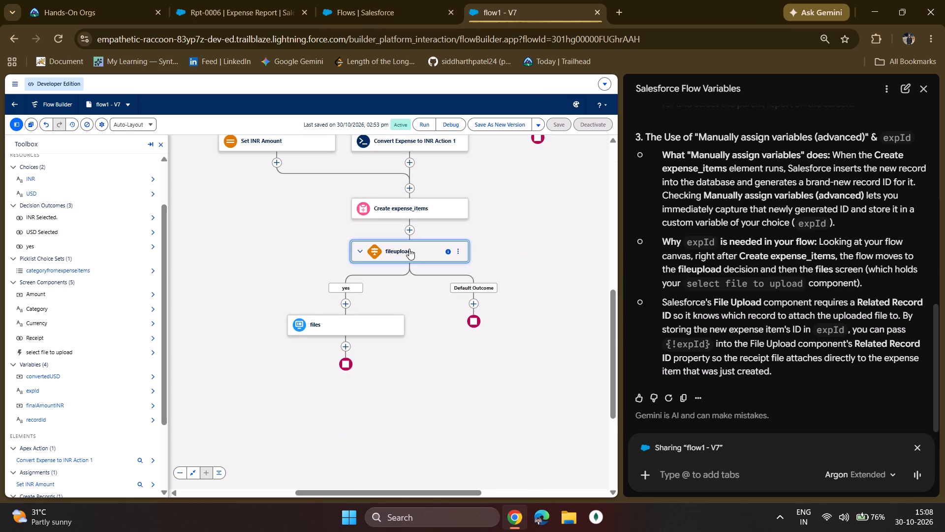
left_click(819, 14)
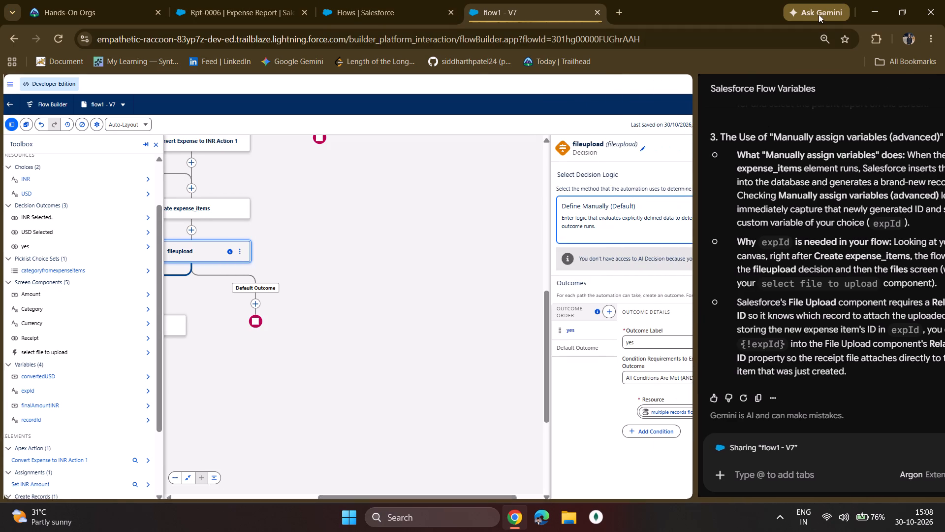
scroll(707, 335, "up", 2)
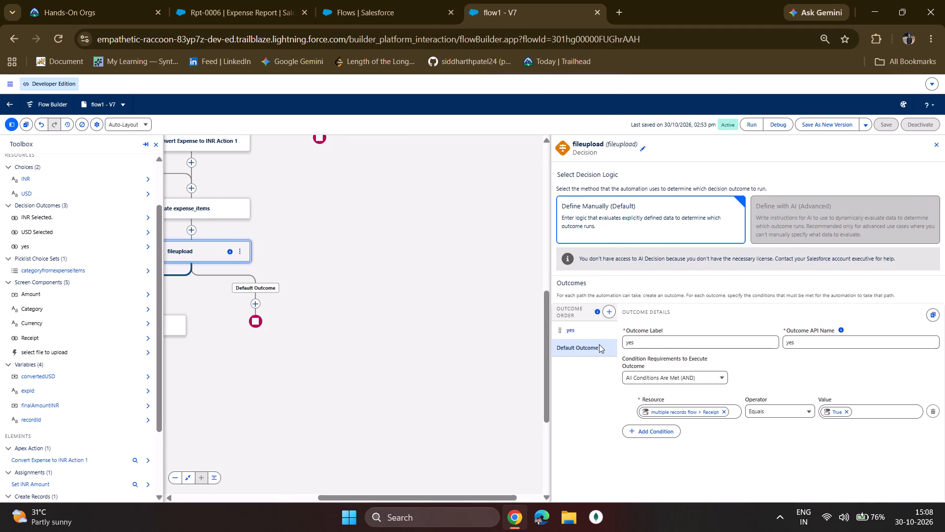
left_click_drag(337, 349, 462, 369)
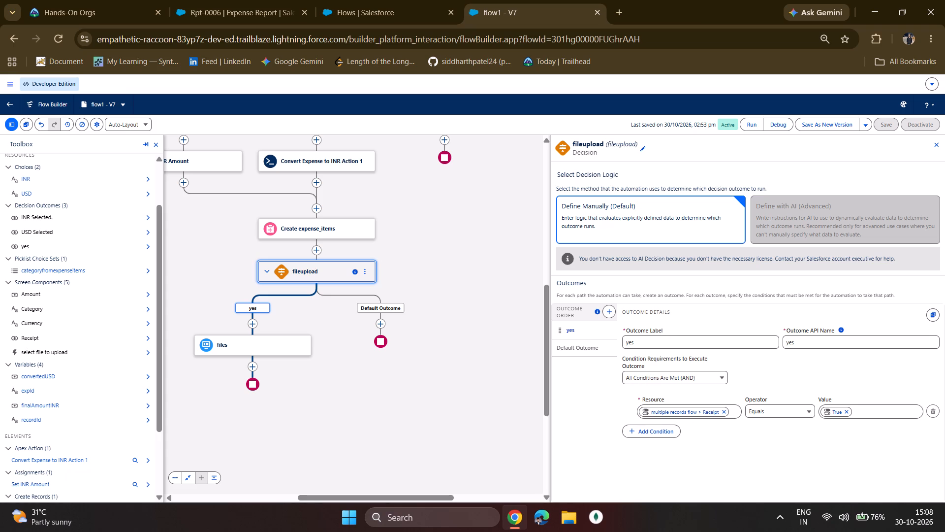
Examine the files screen's header and footer settings, then leave without changes.
left_click(267, 341)
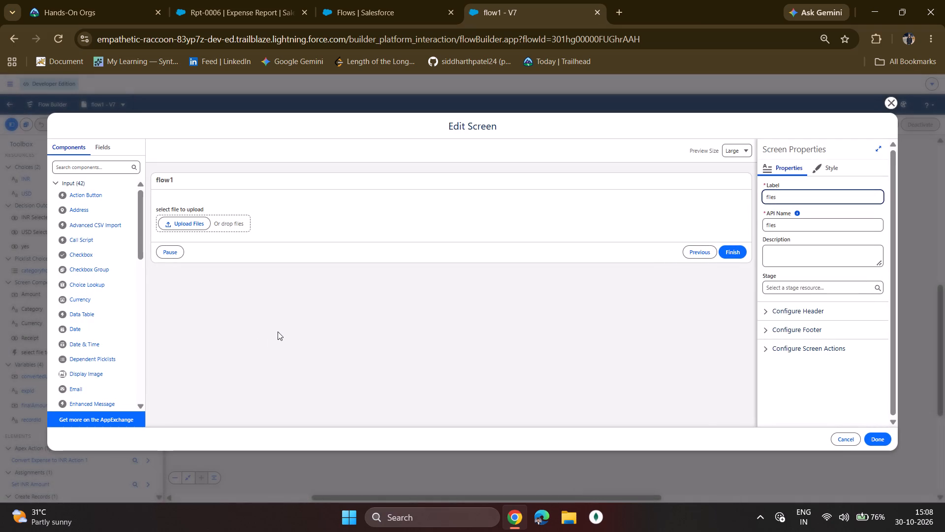
scroll(791, 330, "down", 3)
left_click(795, 315)
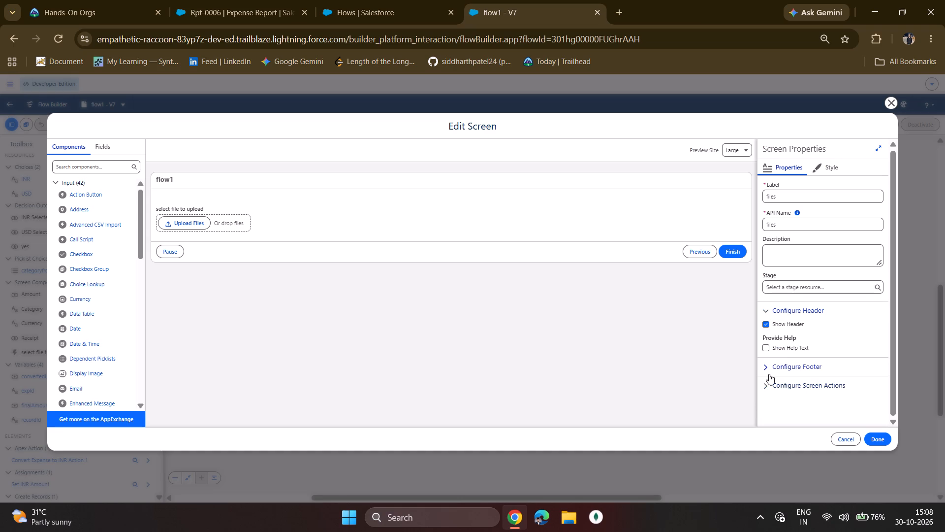
left_click(770, 366)
scroll(770, 366, "down", 5)
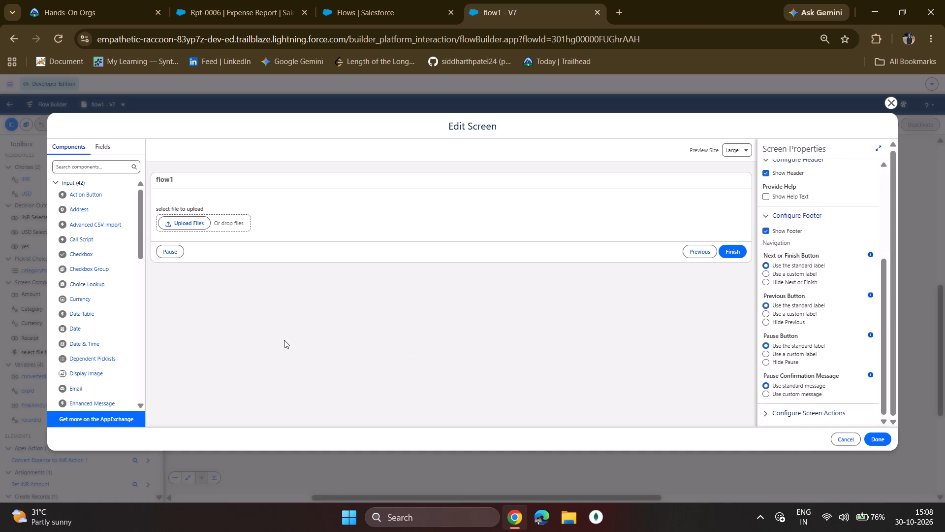
scroll(288, 339, "up", 2)
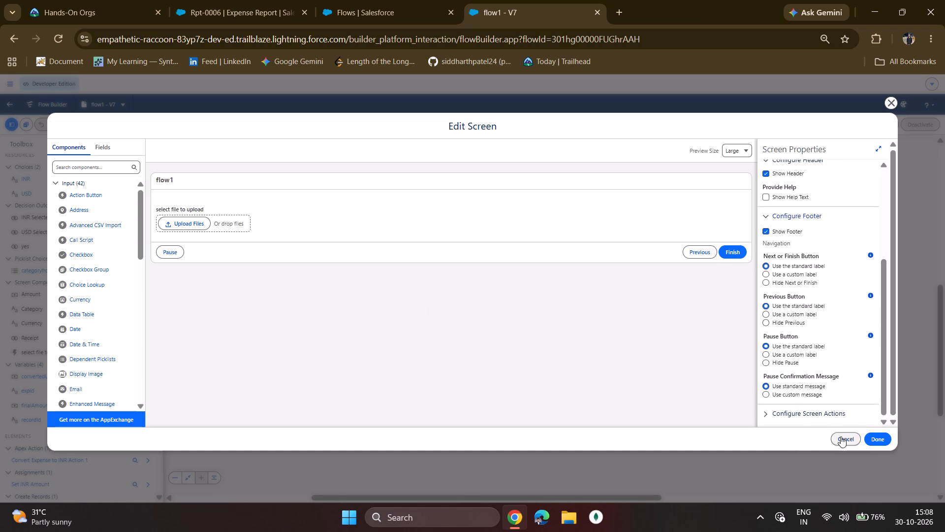
left_click(841, 436)
Review the fileupload decision's yes outcome once more, close it, and look over the whole flow1 canvas.
left_click(313, 281)
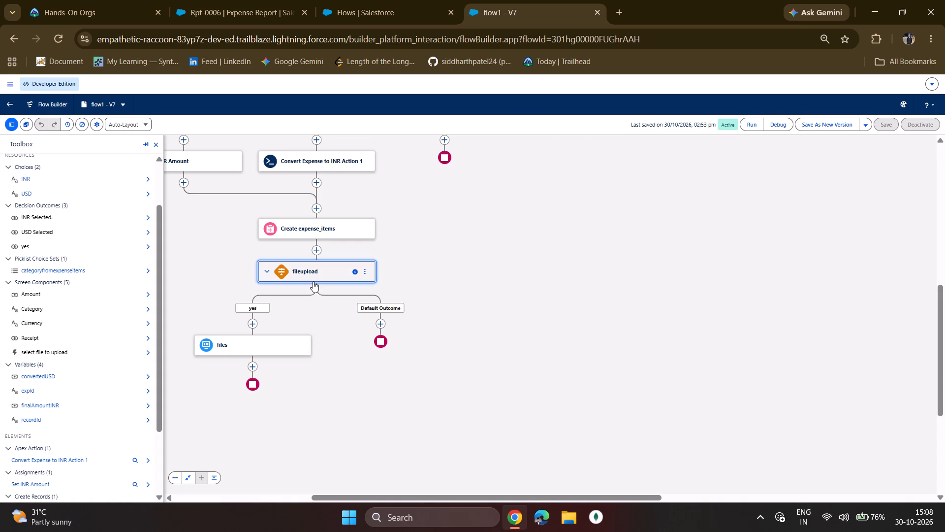
scroll(656, 387, "down", 3)
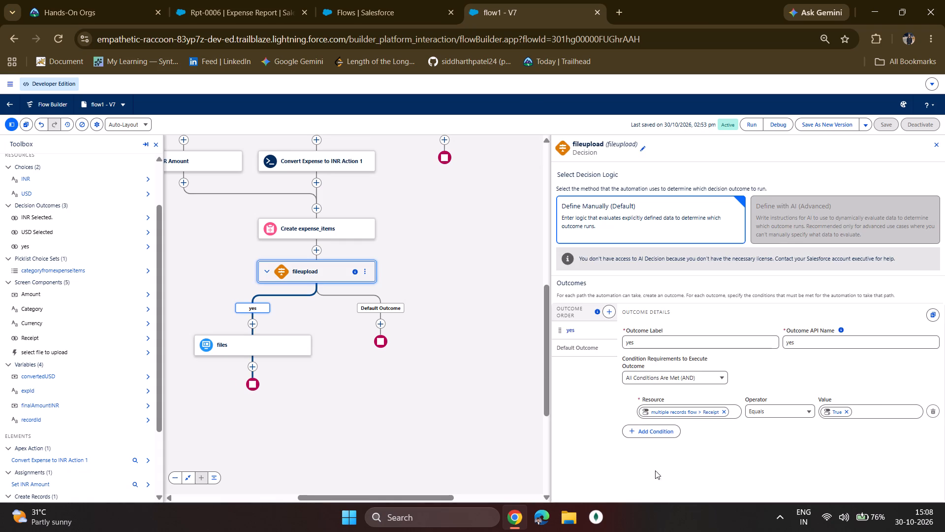
left_click(936, 144)
left_click_drag(506, 206, 546, 236)
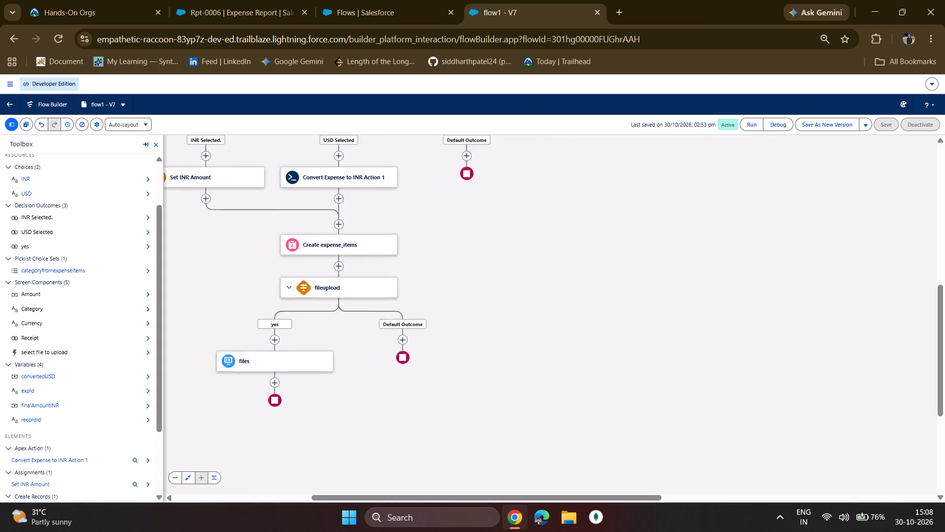
left_click_drag(546, 236, 693, 373)
left_click_drag(714, 431, 688, 406)
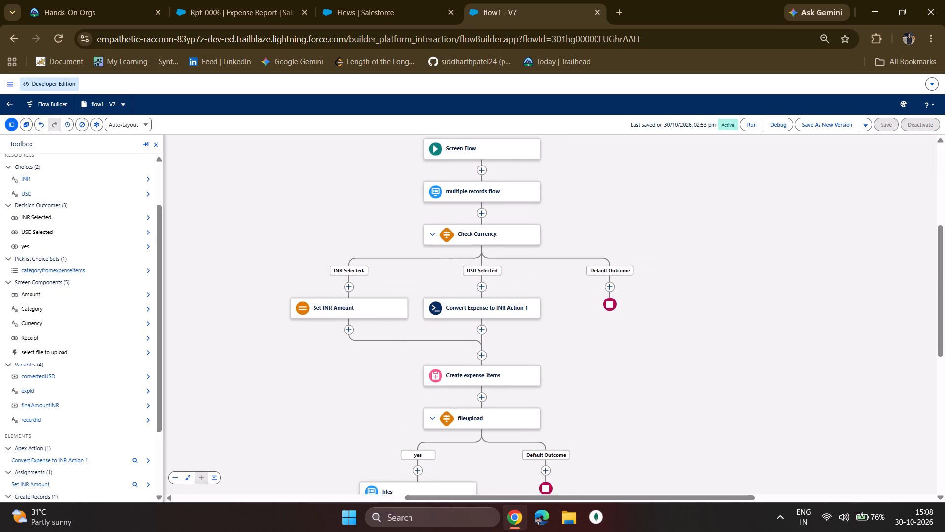
left_click_drag(688, 406, 698, 405)
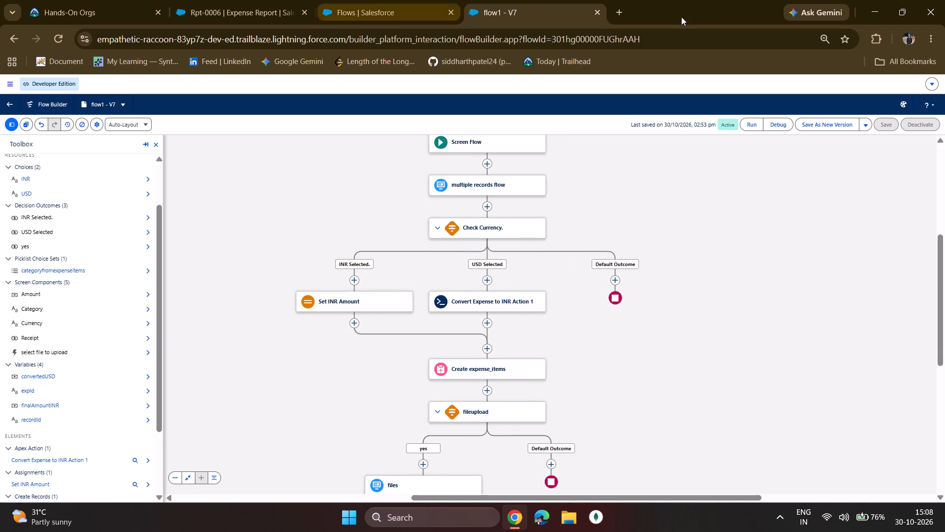
Close the flow1 builder and leave without saving.
left_click(596, 12)
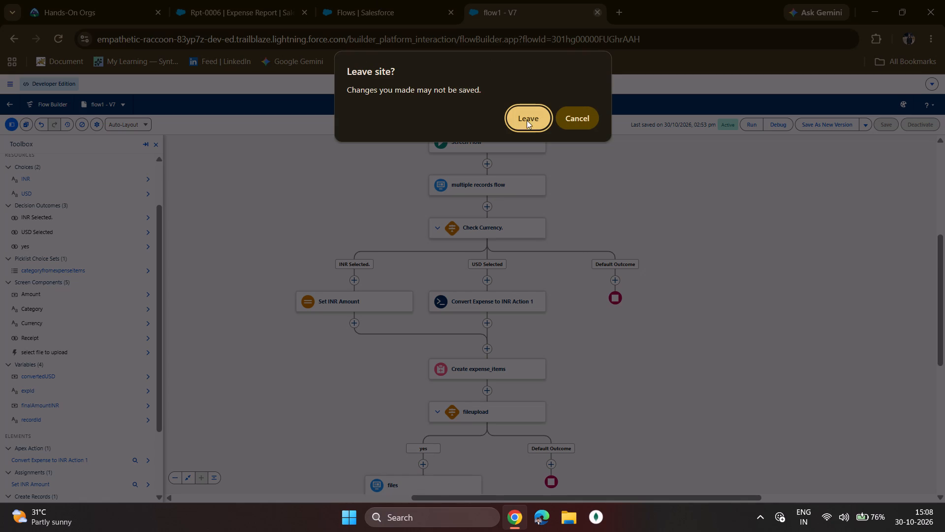
left_click(535, 116)
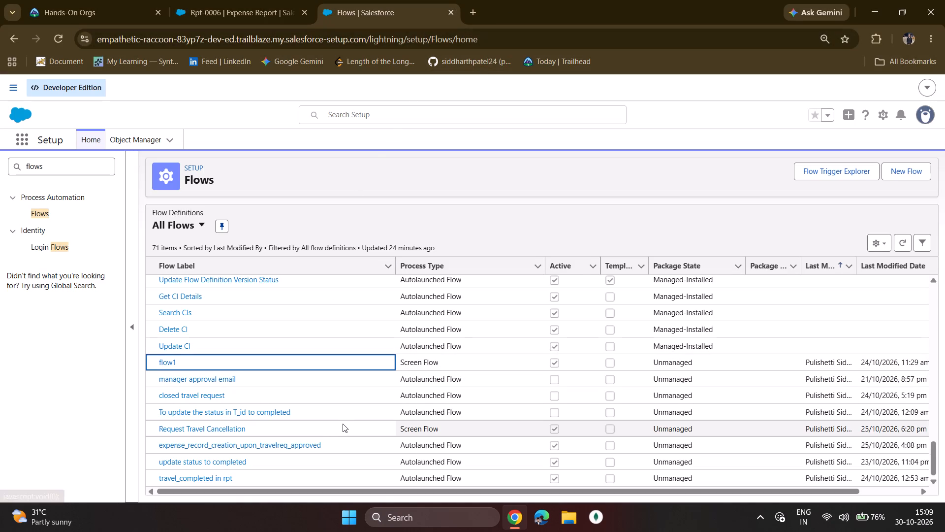
Look through the All Flows list and open the Request Travel Cancellation flow.
key("ctrl+minus")
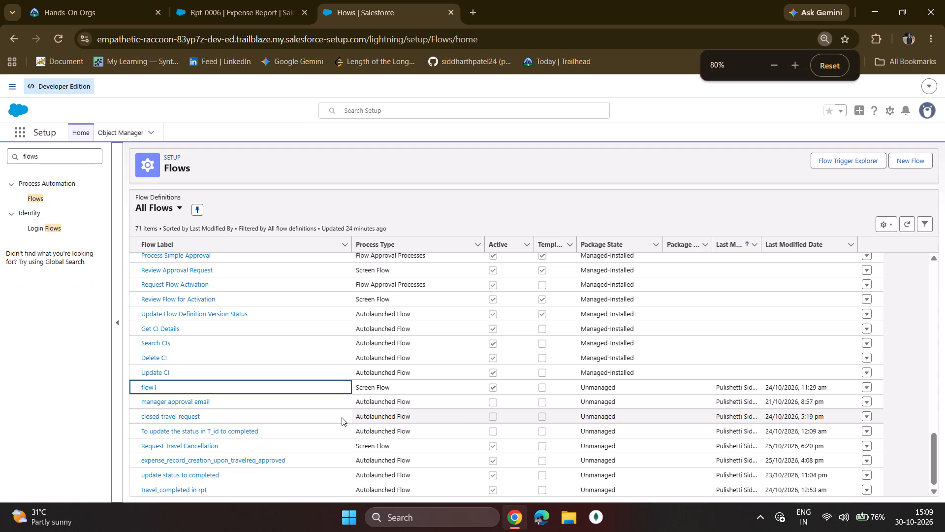
left_click(865, 399)
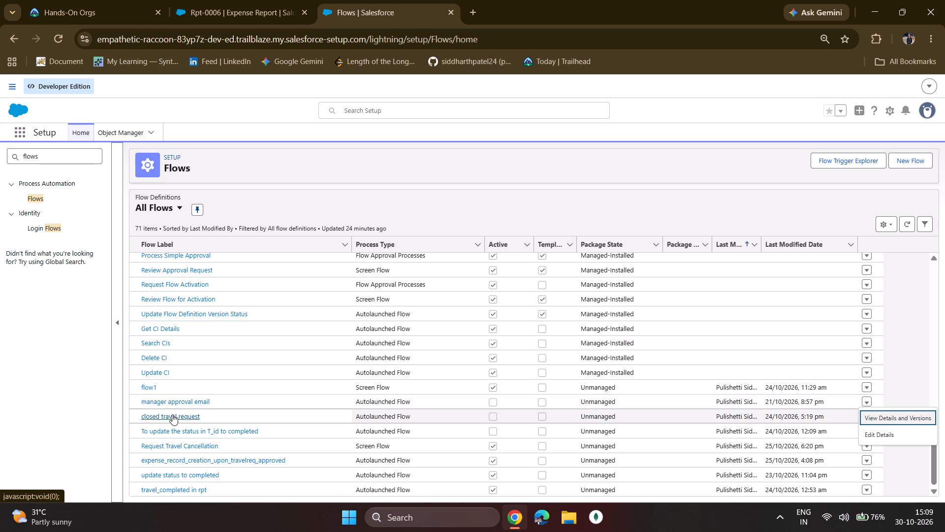
scroll(172, 414, "down", 1)
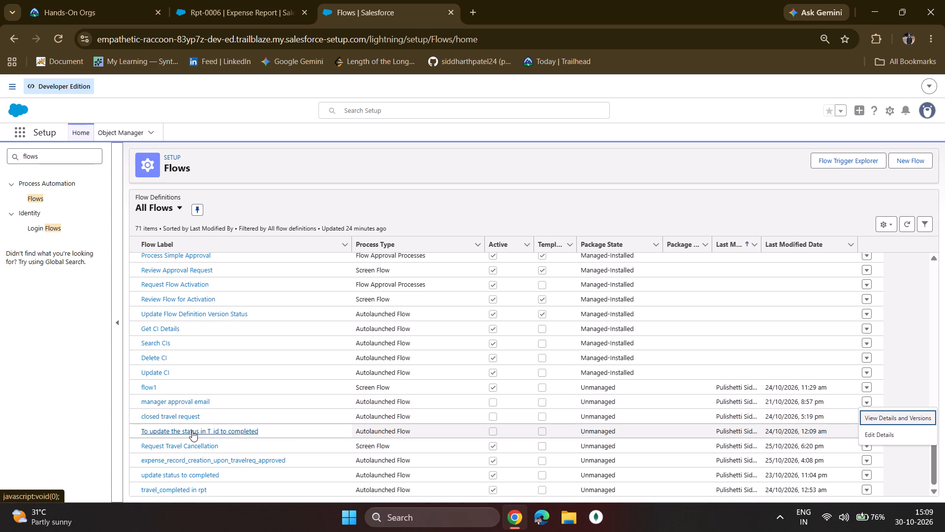
scroll(192, 431, "down", 1)
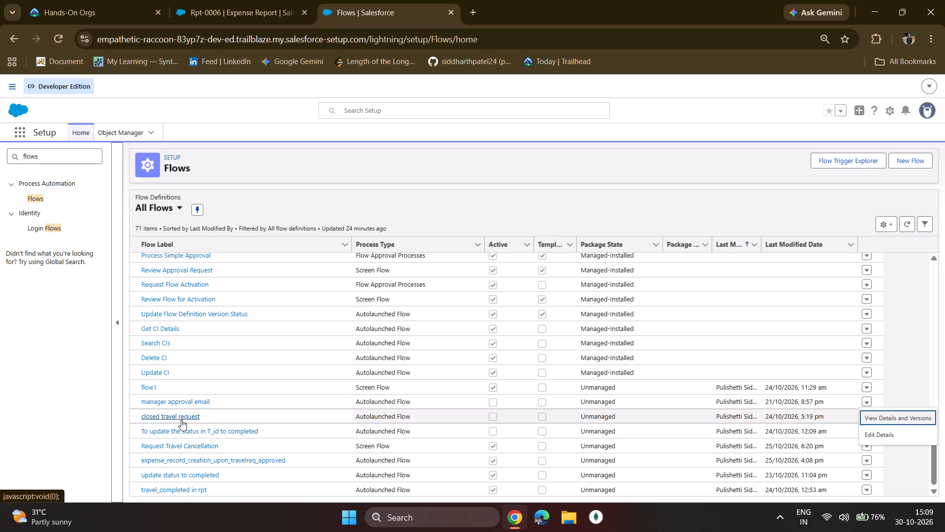
scroll(186, 431, "down", 1)
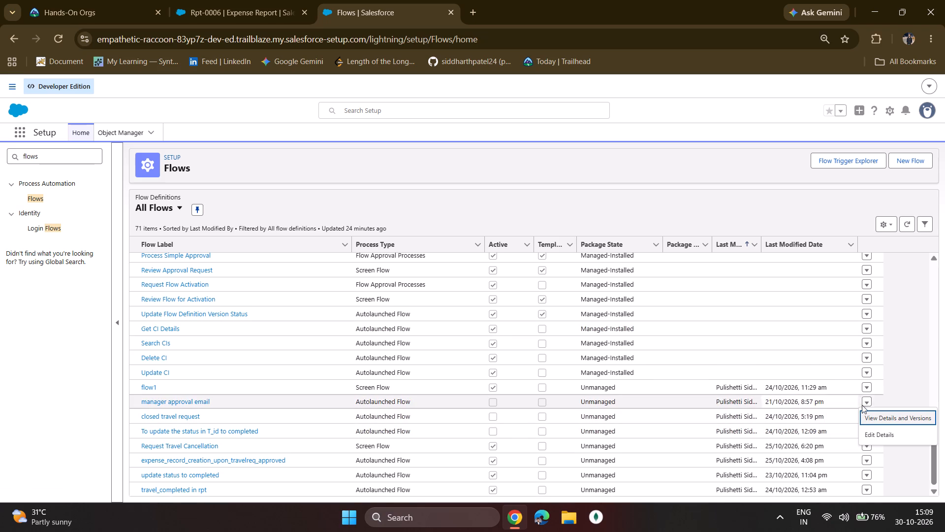
left_click(891, 381)
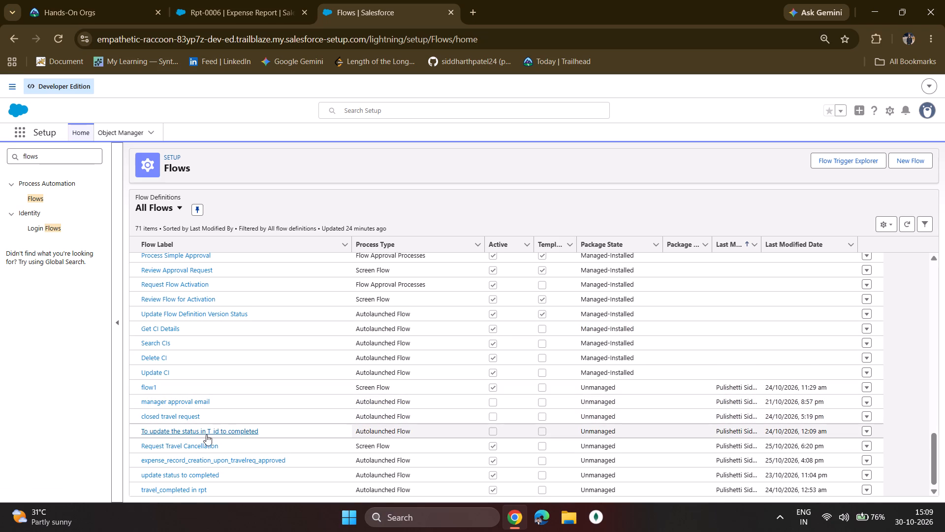
scroll(187, 448, "down", 3)
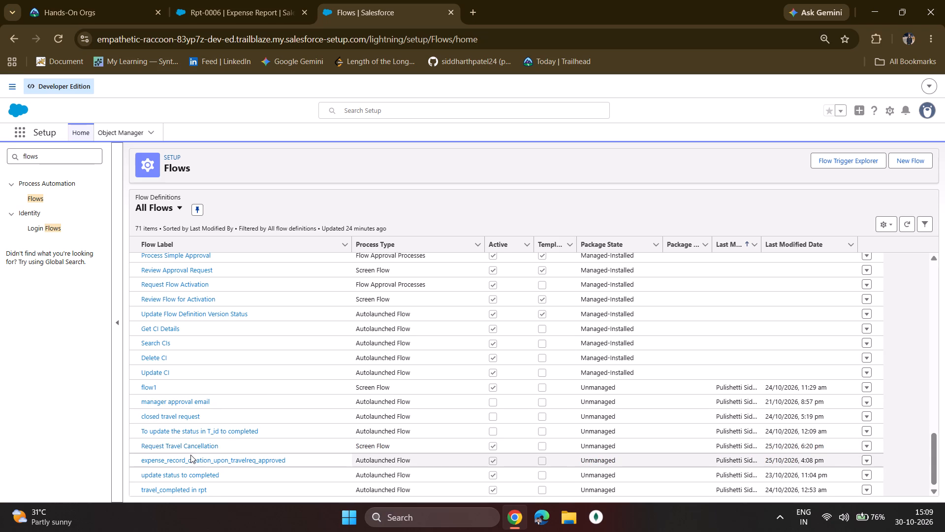
left_click(189, 443)
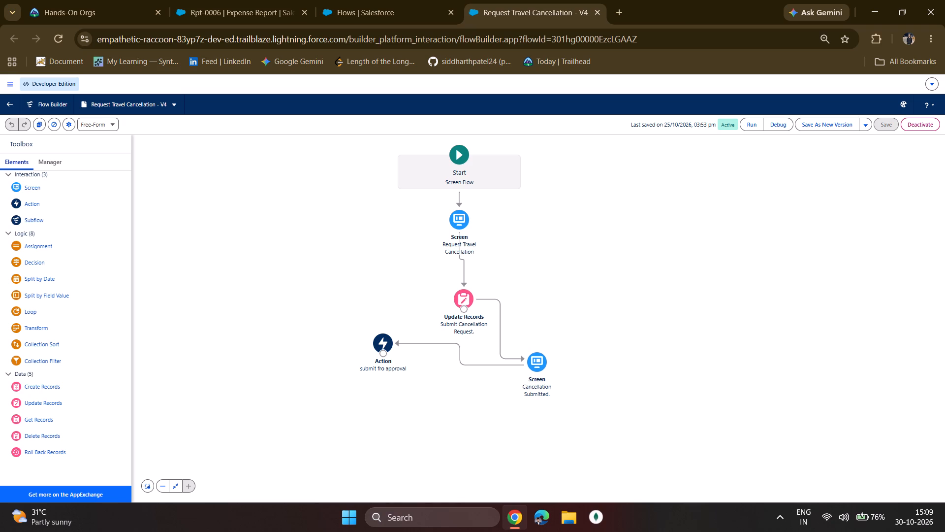
Switch the Request Travel Cancellation flow's canvas from Free-Form to Auto-Layout.
left_click(98, 124)
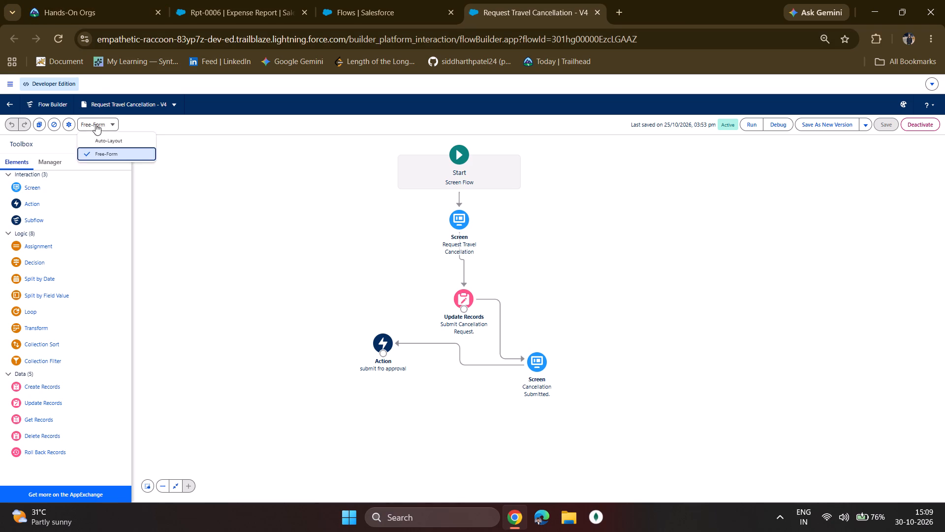
left_click(99, 141)
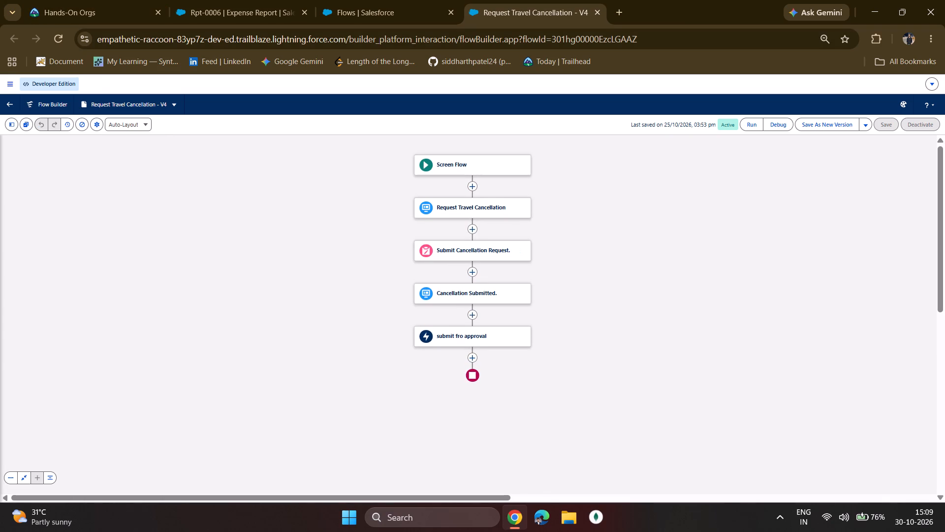
left_click_drag(685, 230, 629, 274)
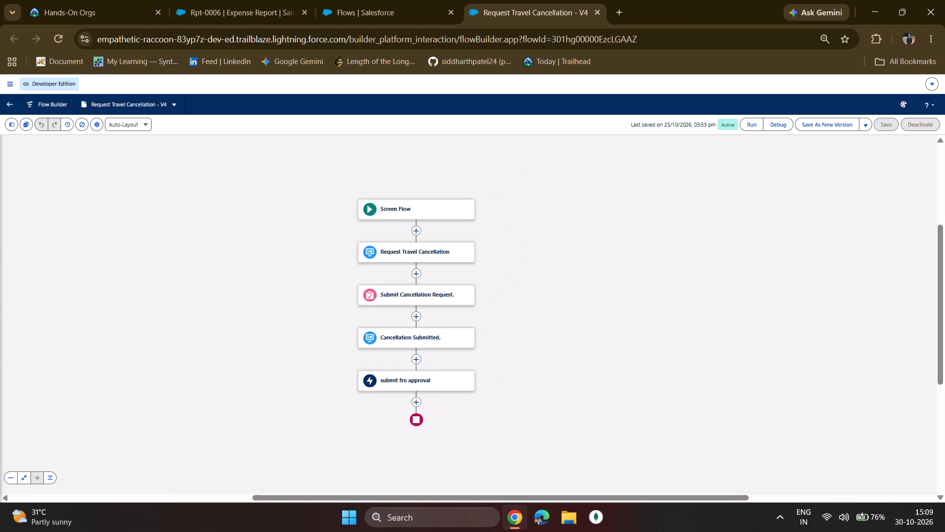
On the Request Travel Cancellation screen, set the Reason for Cancellation field's focus background color to #D749E7.
left_click(409, 251)
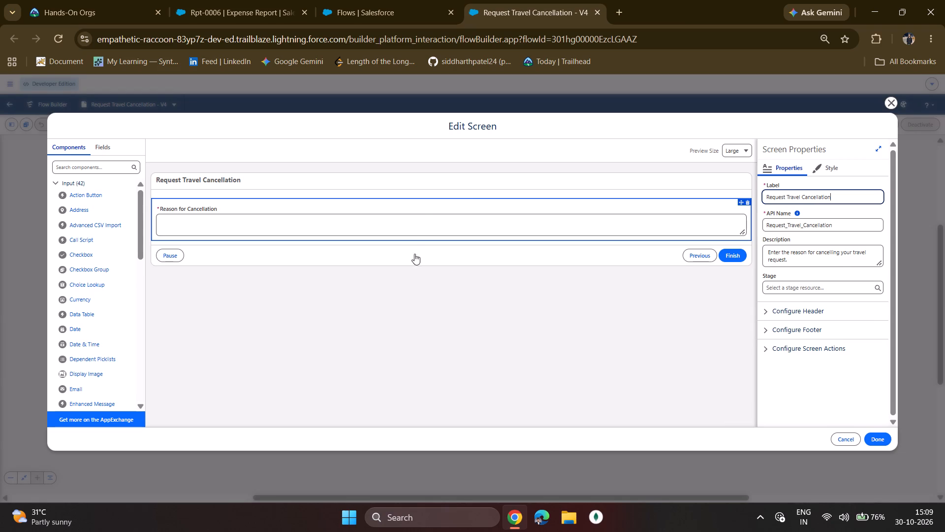
left_click(421, 203)
left_click(838, 159)
left_click(827, 164)
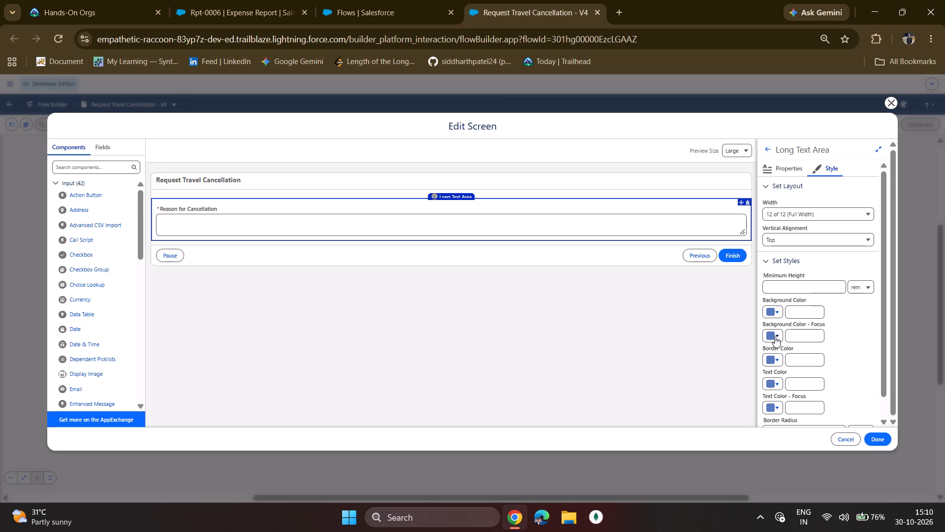
left_click(776, 336)
left_click(837, 353)
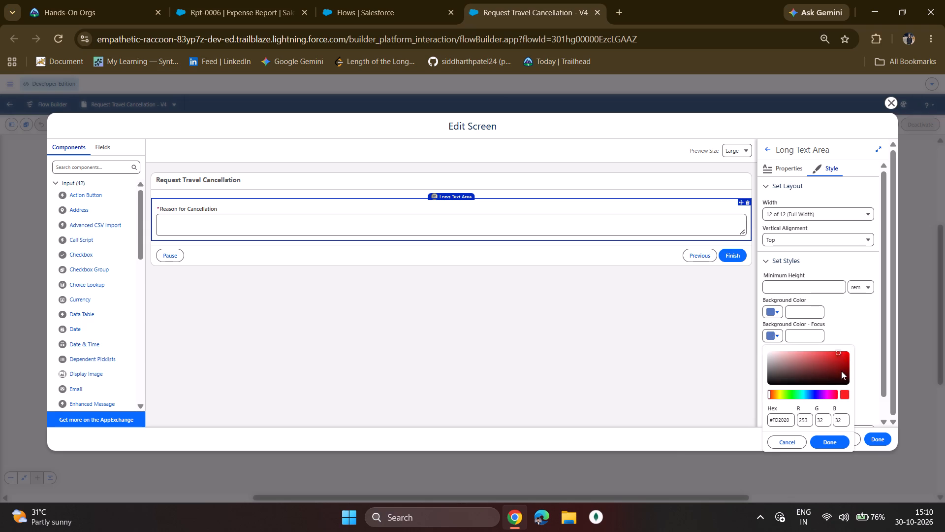
left_click(843, 398)
left_click(824, 395)
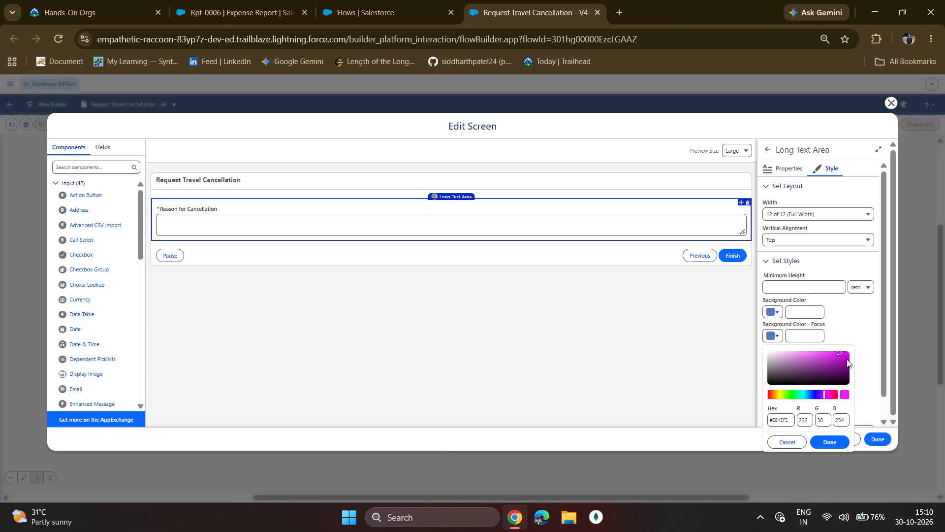
left_click(847, 359)
left_click(830, 356)
left_click(823, 356)
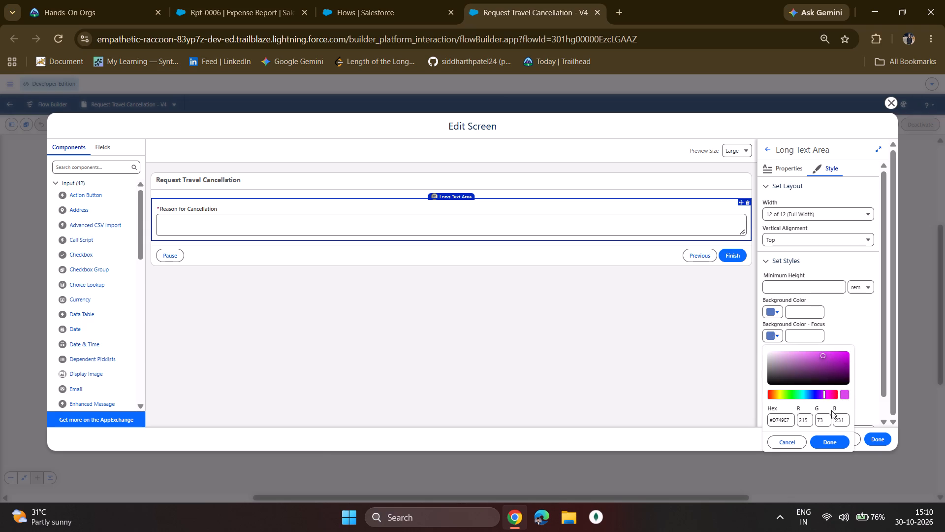
left_click(831, 443)
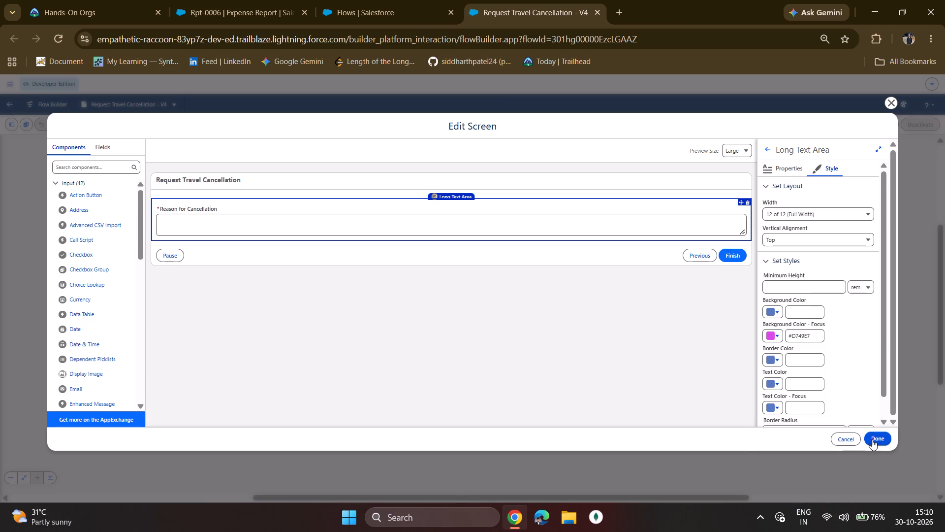
left_click(872, 439)
Reopen the Request Travel Cancellation screen, check the Reason for Cancellation field's style settings, and close it.
left_click(413, 250)
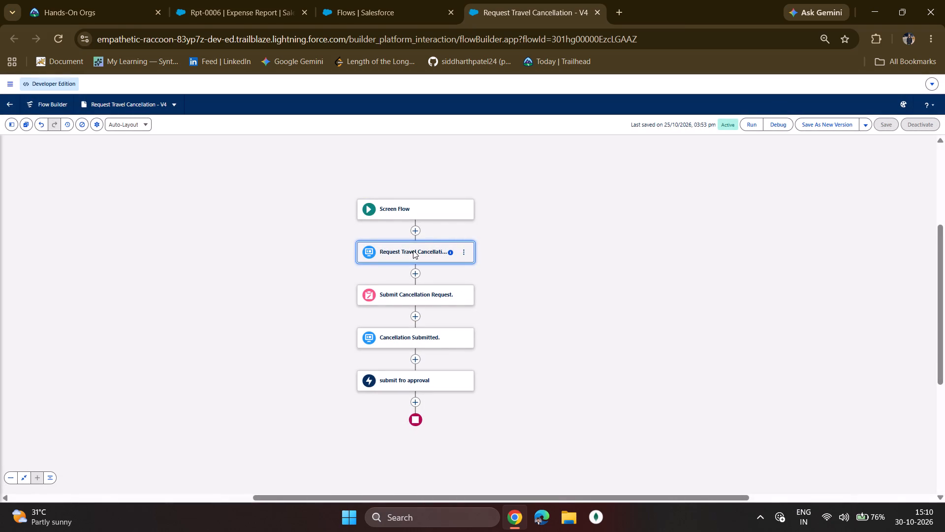
left_click(406, 221)
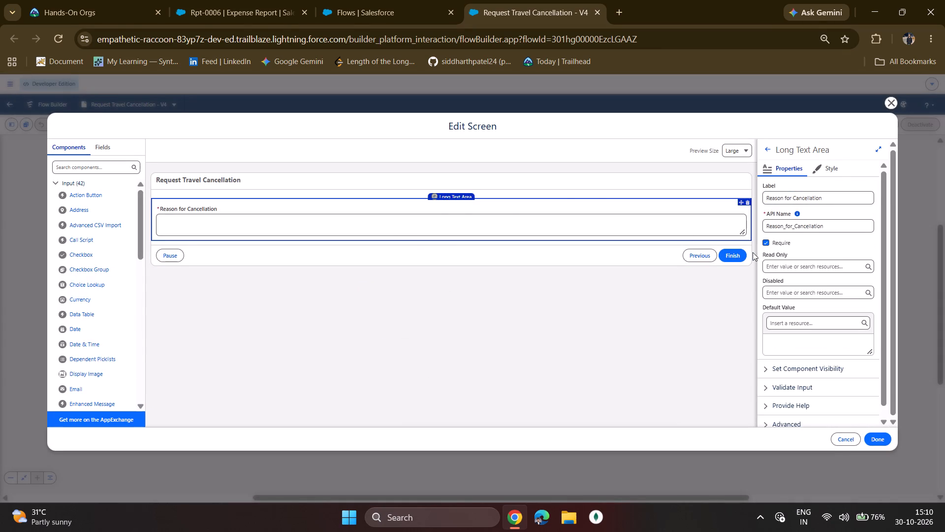
left_click(826, 161)
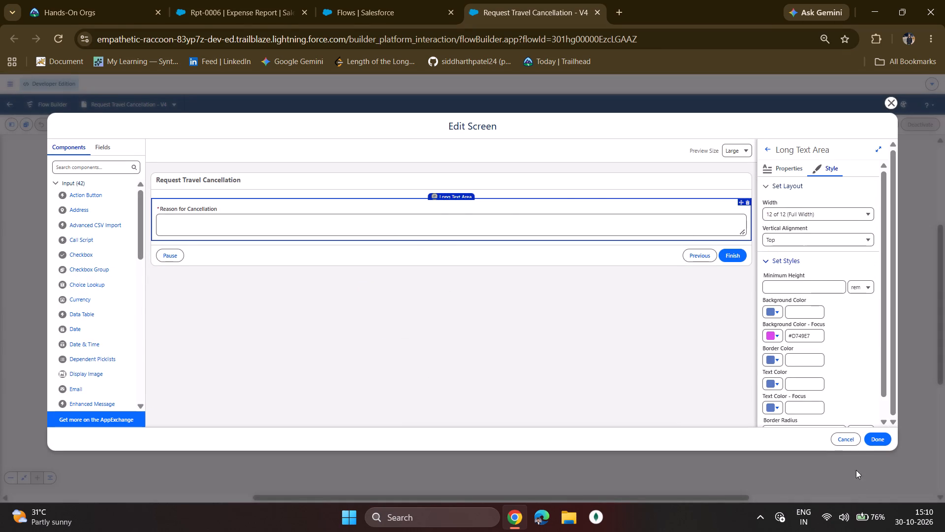
left_click(879, 438)
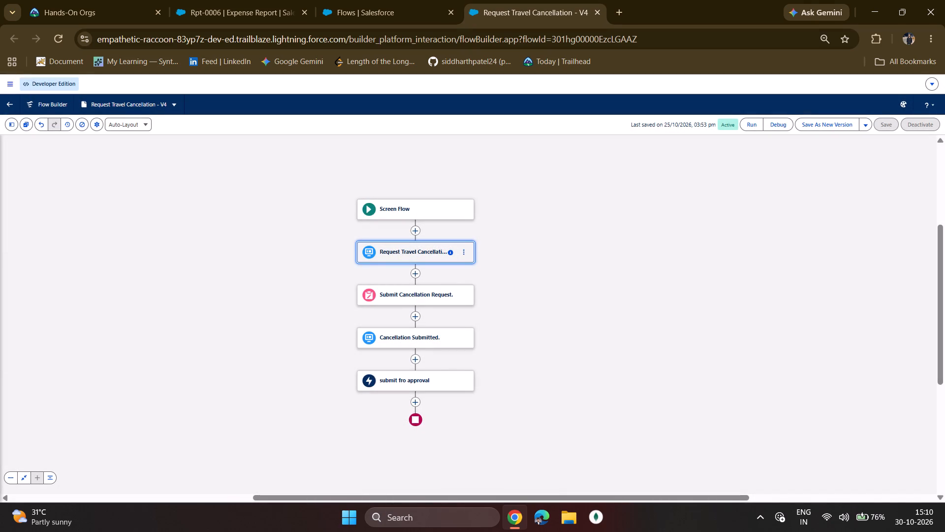
Open the Submit Cancellation Request update element and review its record filter conditions and field values.
left_click(417, 294)
scroll(685, 332, "down", 1)
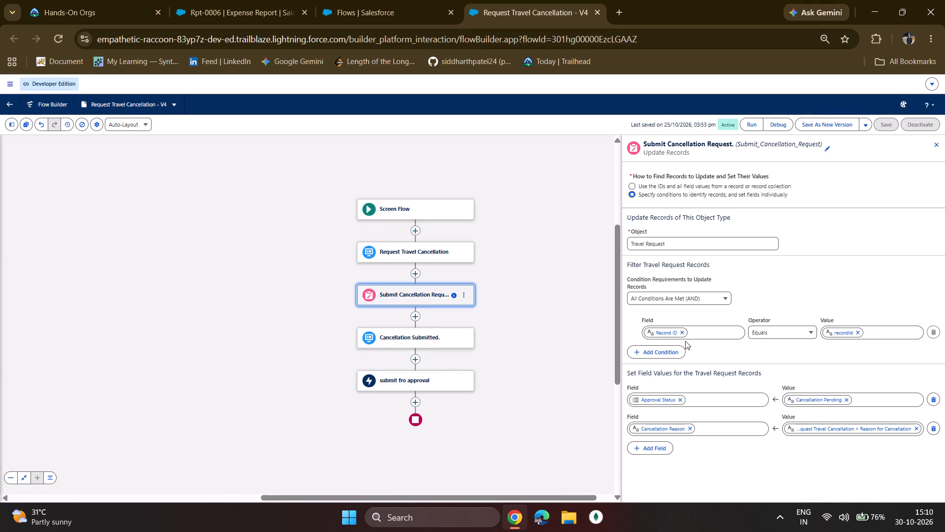
scroll(685, 341, "down", 2)
scroll(684, 346, "up", 5)
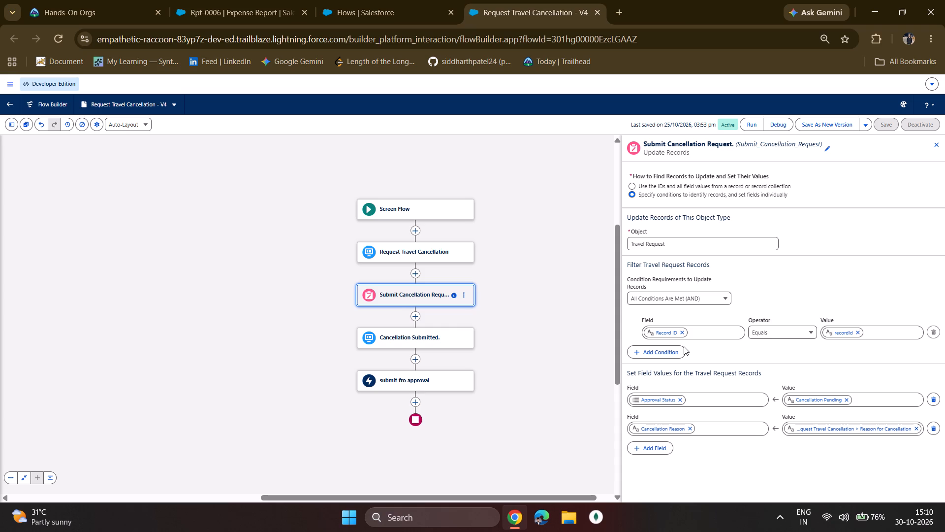
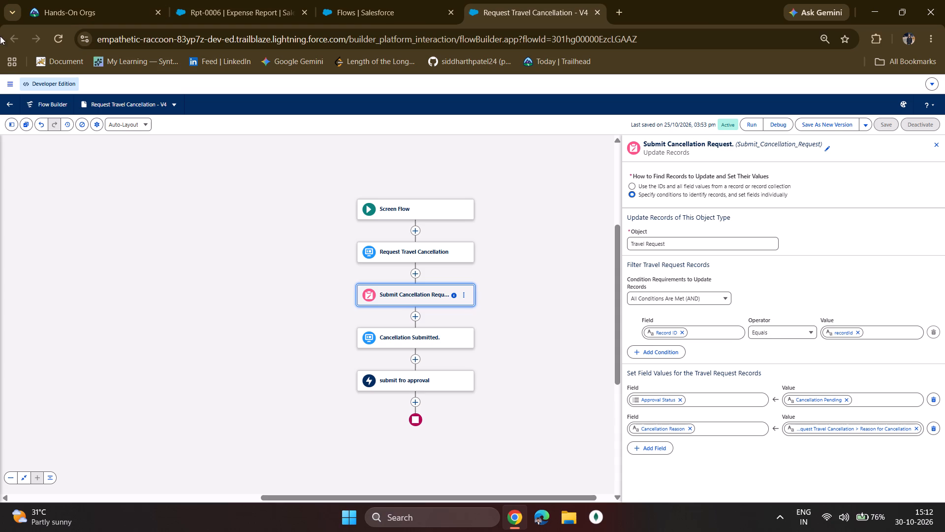
Open the submit fro approval action and review its input values, including Record ID and Submission Comments, and its output resources.
left_click(398, 385)
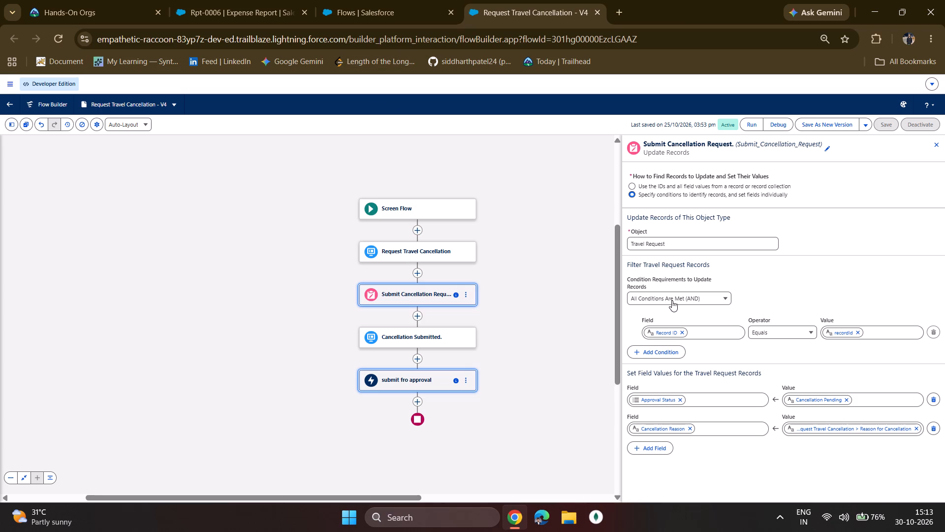
scroll(674, 300, "down", 2)
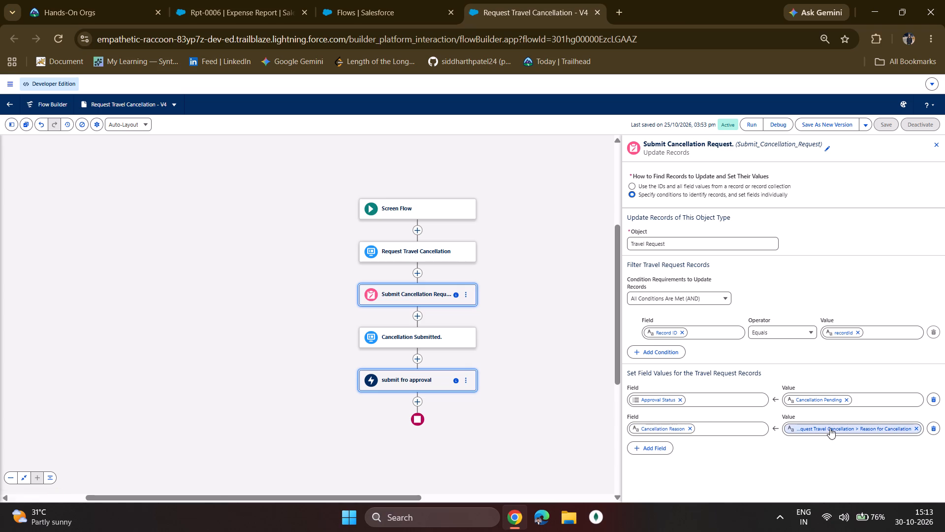
scroll(652, 405, "down", 5)
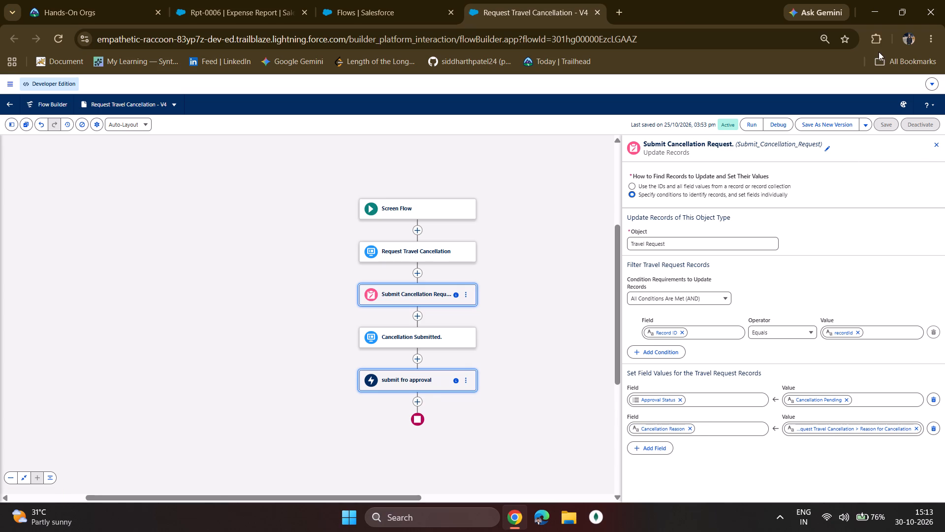
left_click(425, 378)
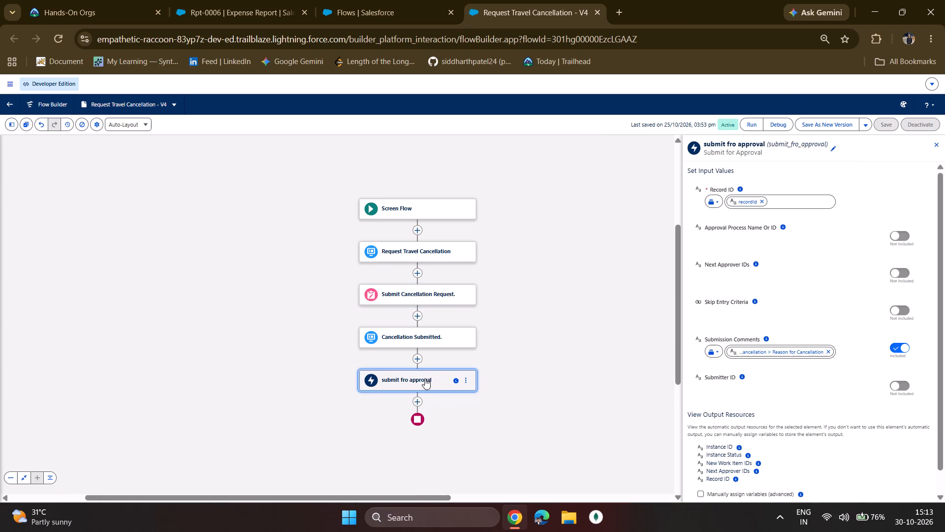
scroll(769, 280, "down", 5)
scroll(769, 280, "up", 2)
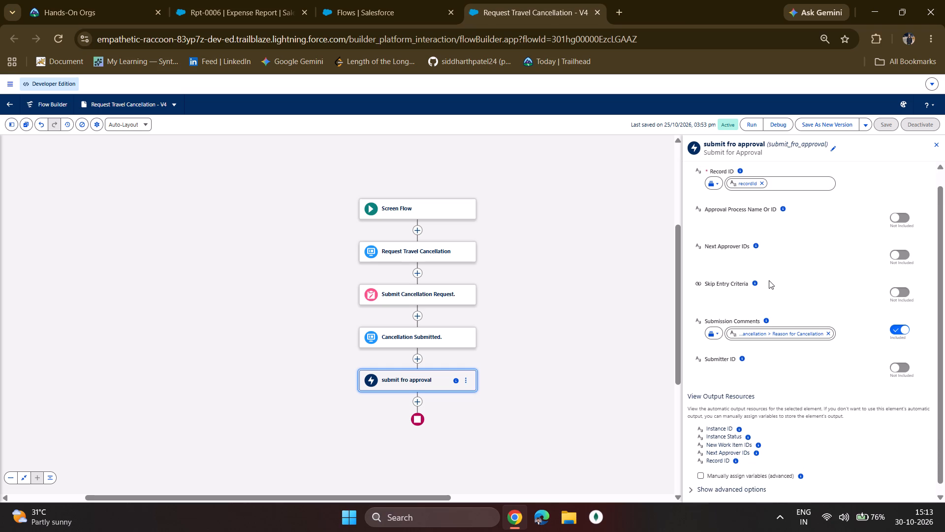
scroll(769, 280, "up", 5)
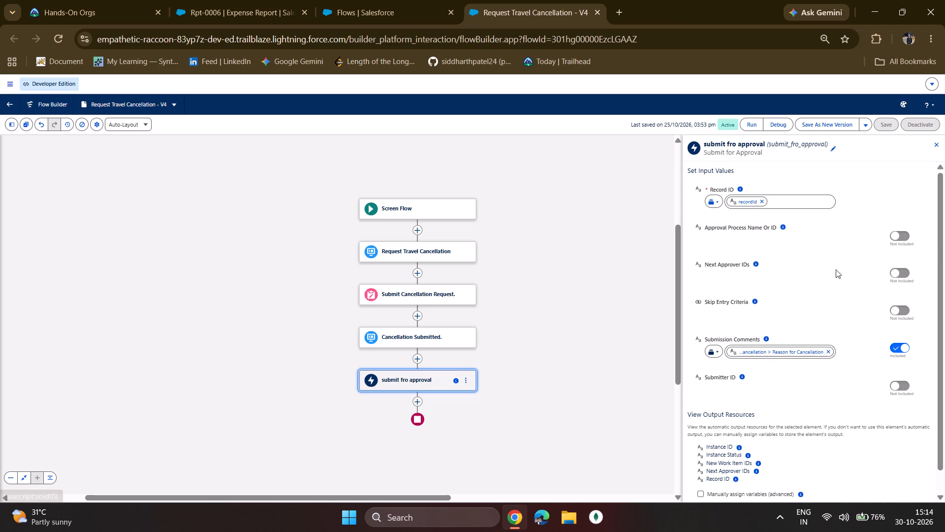
scroll(807, 368, "down", 4)
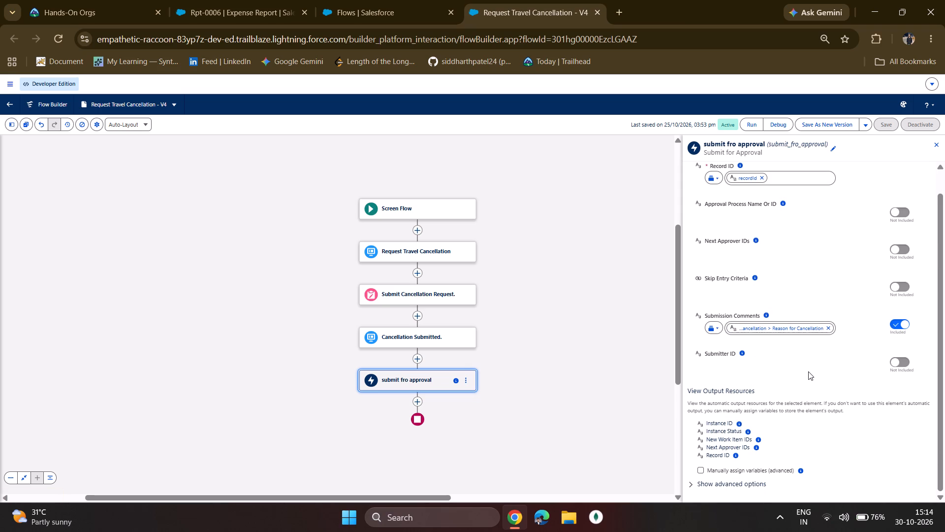
scroll(808, 371, "down", 5)
scroll(808, 371, "up", 5)
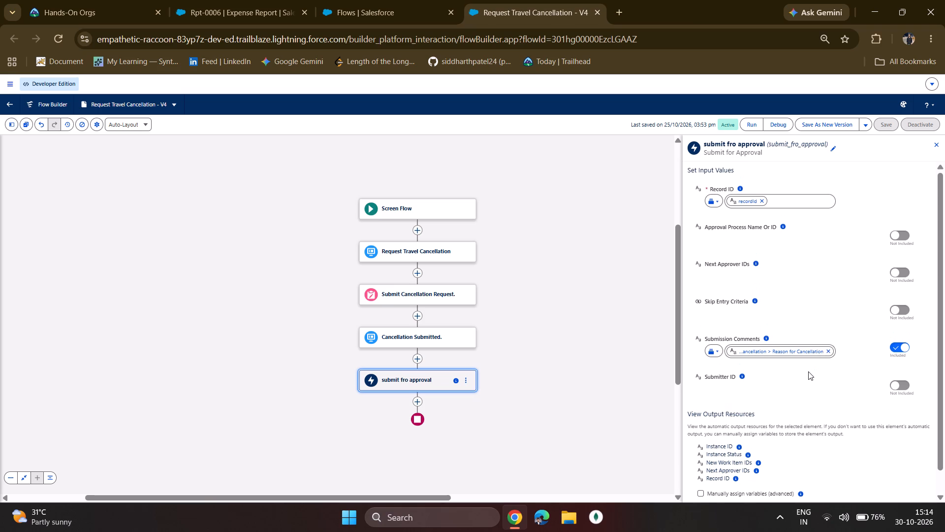
scroll(808, 371, "down", 4)
scroll(808, 371, "up", 4)
scroll(808, 370, "down", 2)
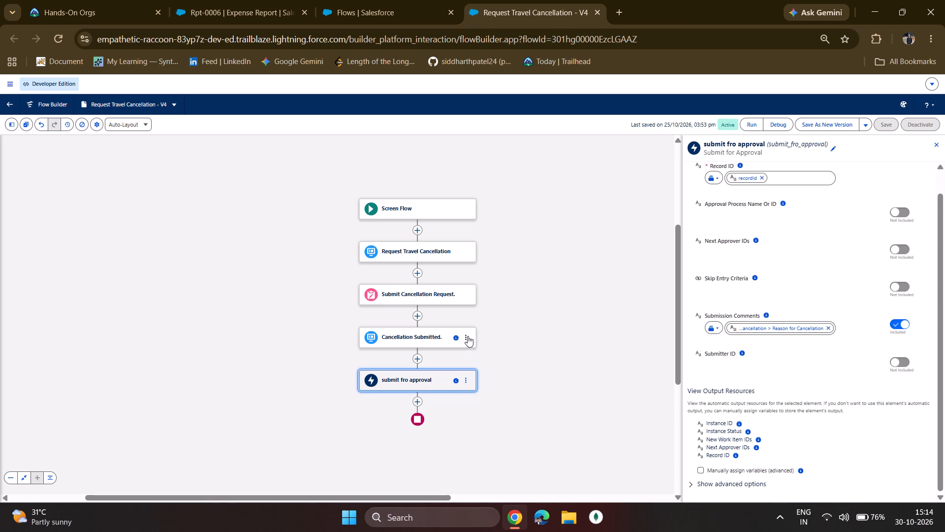
scroll(468, 336, "up", 1)
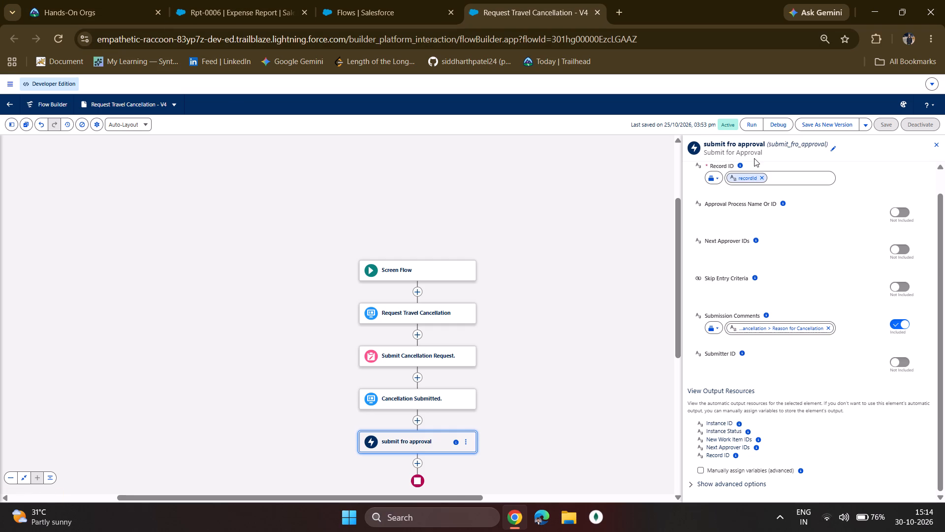
Review the submit fro approval action's input values and output resources again.
scroll(754, 159, "up", 4)
scroll(806, 276, "up", 8)
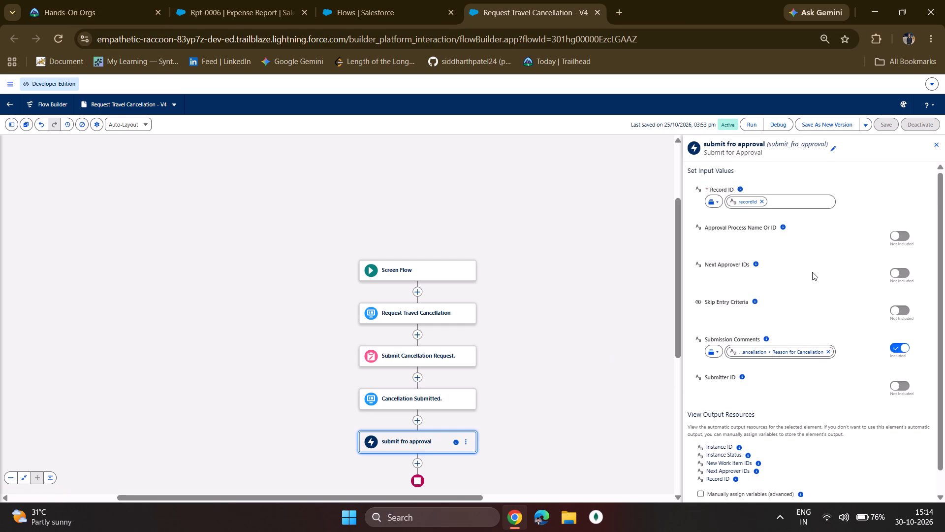
scroll(812, 272, "down", 6)
scroll(812, 272, "up", 4)
scroll(812, 272, "down", 4)
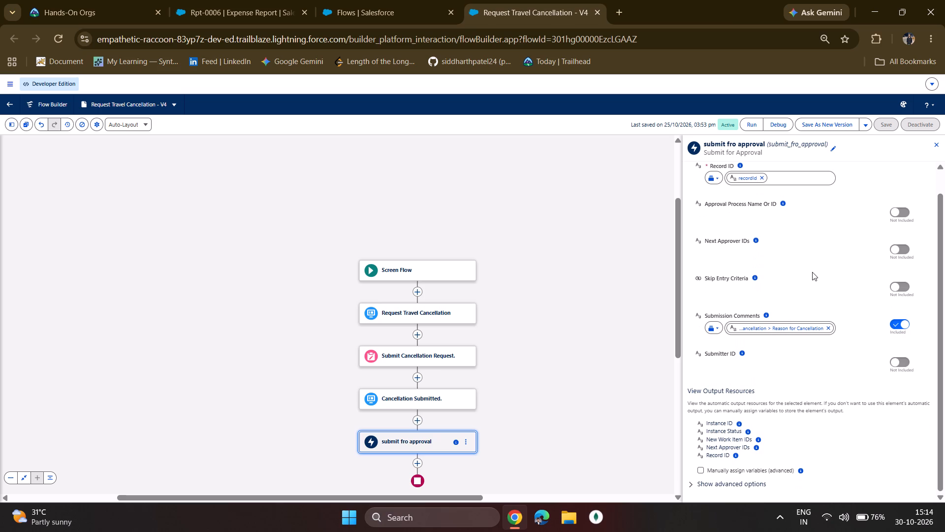
Add a new Action element after submit fro approval and dismiss the network and error dialogs.
scroll(812, 272, "down", 7)
scroll(447, 381, "down", 3)
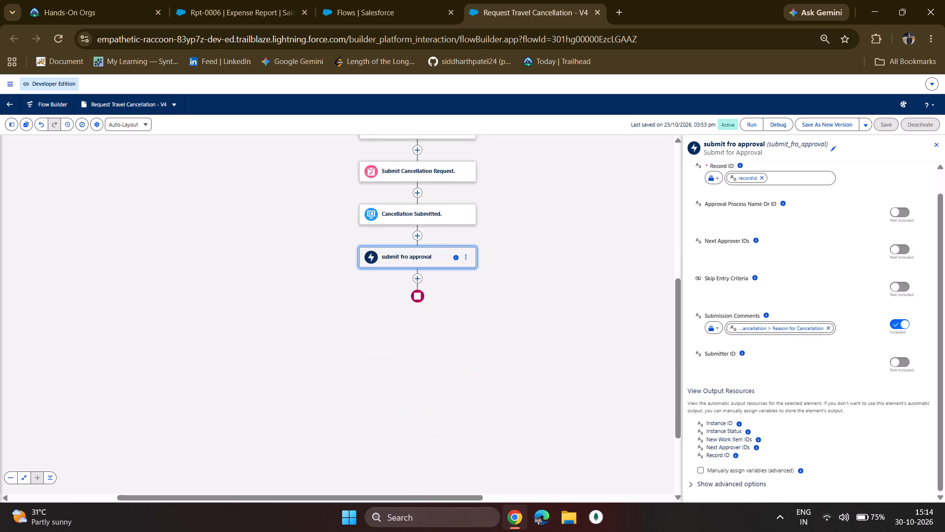
left_click(417, 283)
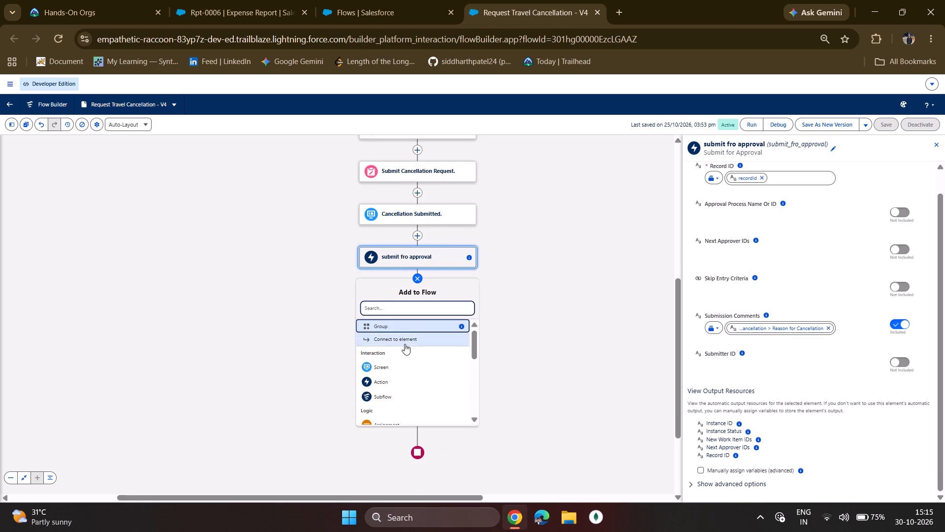
left_click(396, 380)
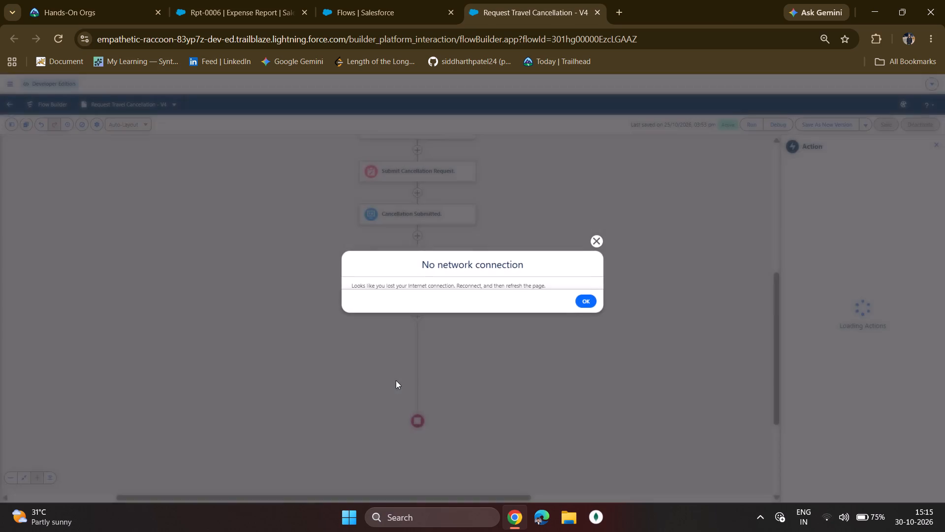
left_click(591, 312)
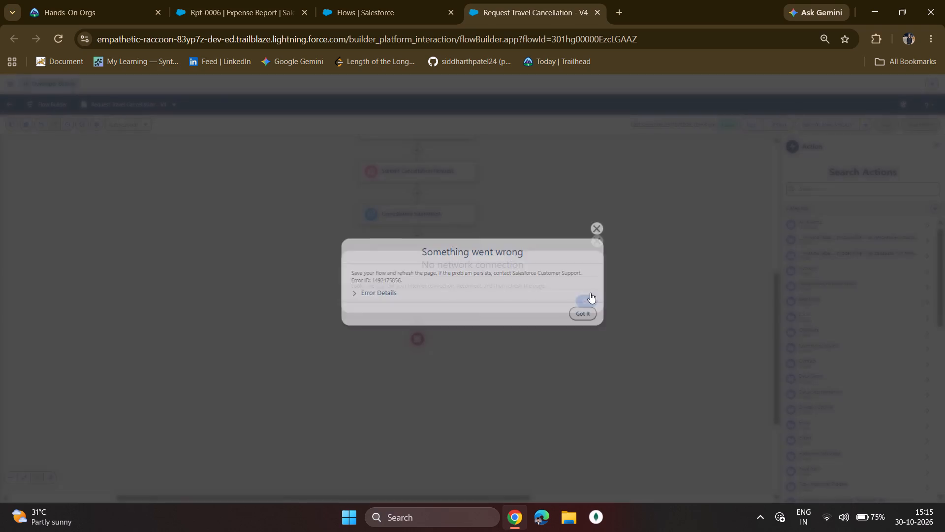
left_click(600, 237)
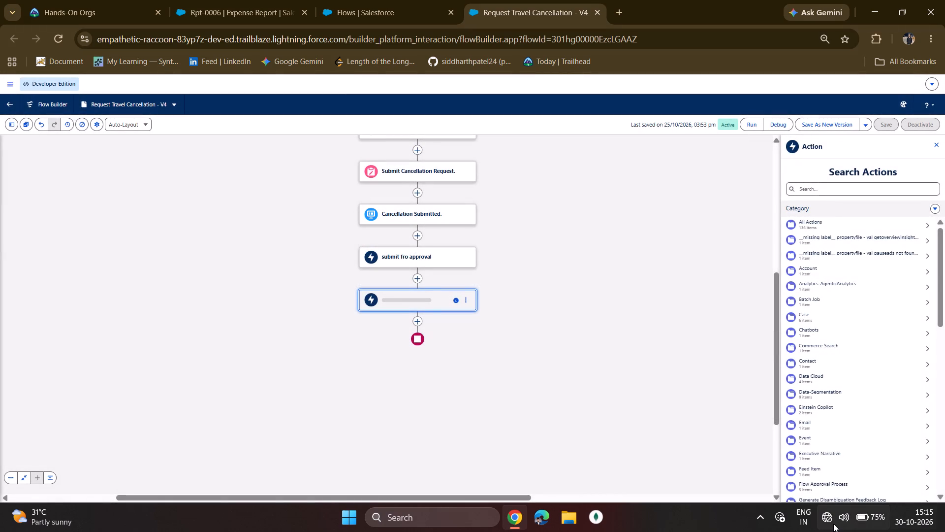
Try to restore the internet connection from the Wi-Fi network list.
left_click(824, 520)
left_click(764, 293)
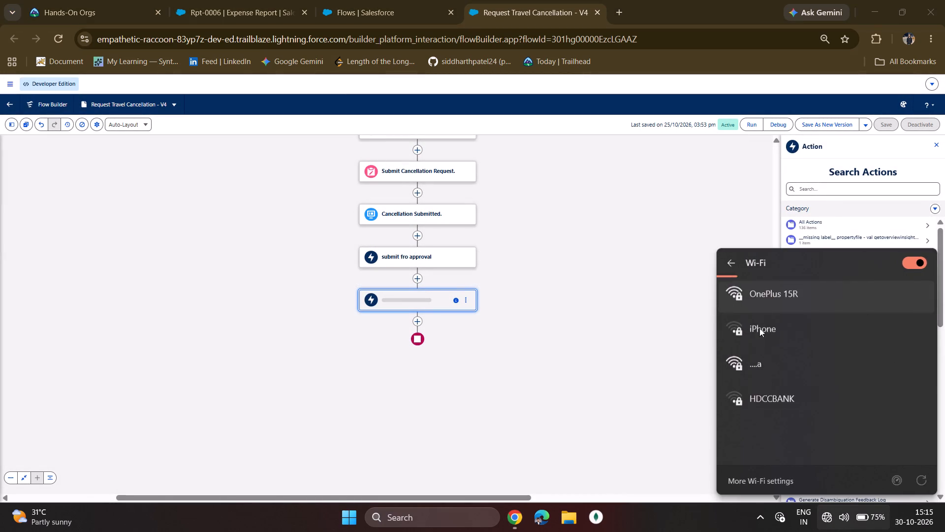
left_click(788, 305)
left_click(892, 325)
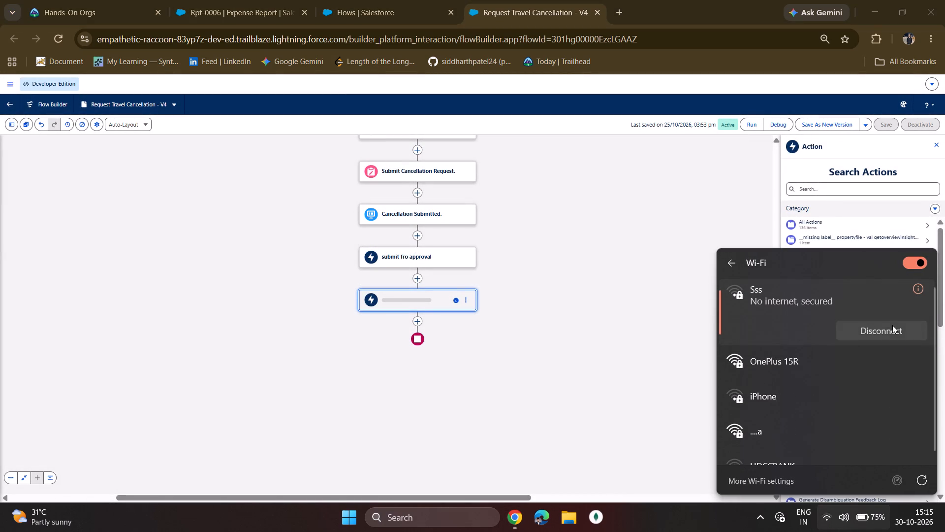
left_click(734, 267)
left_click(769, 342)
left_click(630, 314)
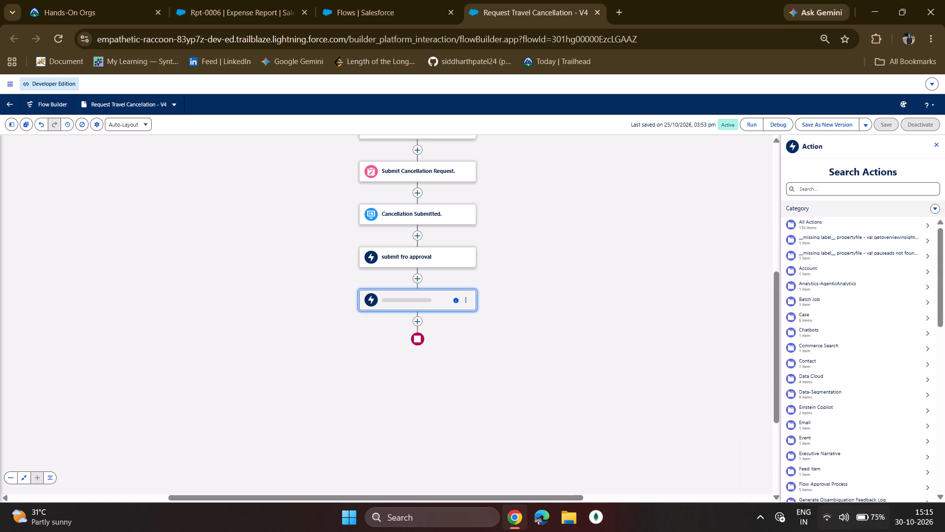
Configure the new action after submit fro approval as Send Email from the Email category, dismissing the error dialogs.
left_click(393, 290)
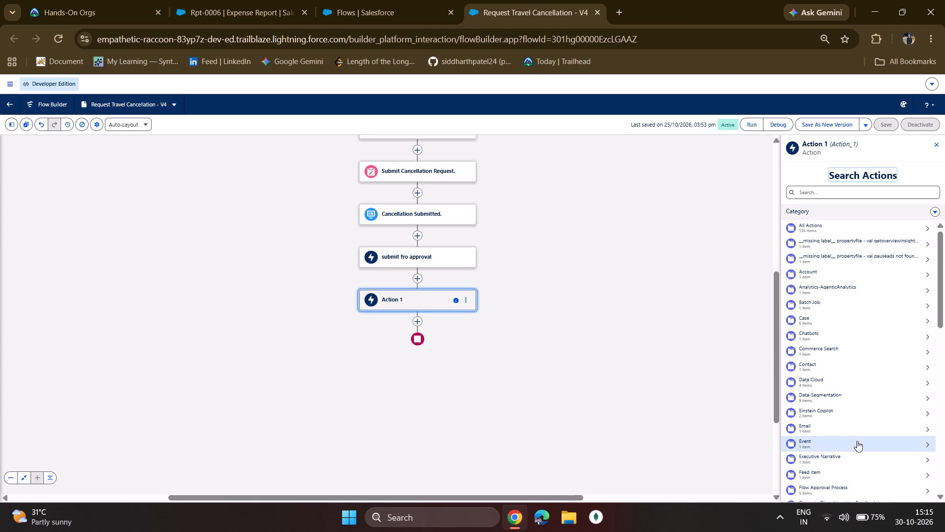
scroll(854, 435, "down", 1)
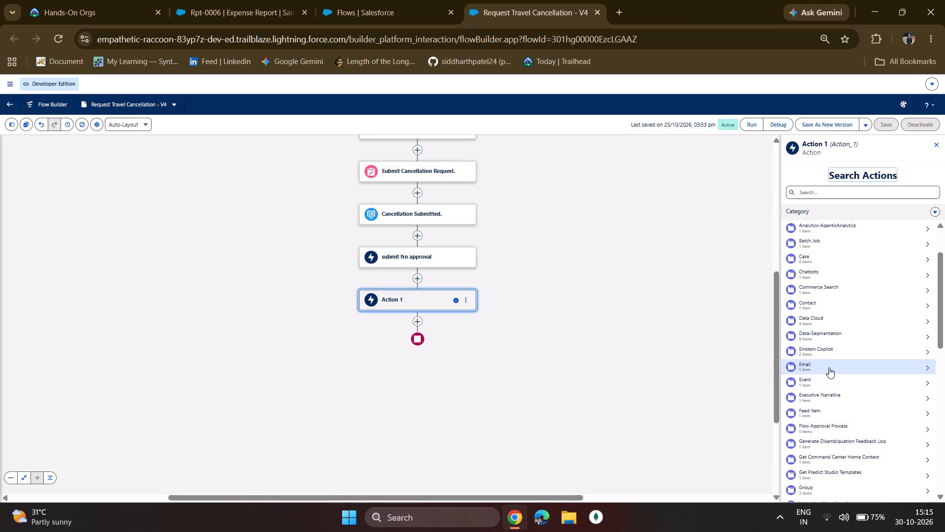
left_click(829, 367)
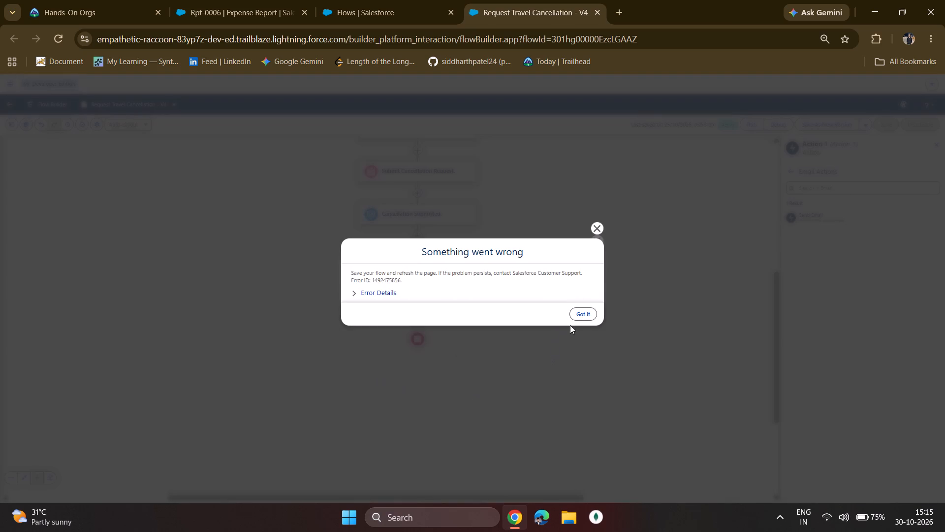
left_click(587, 316)
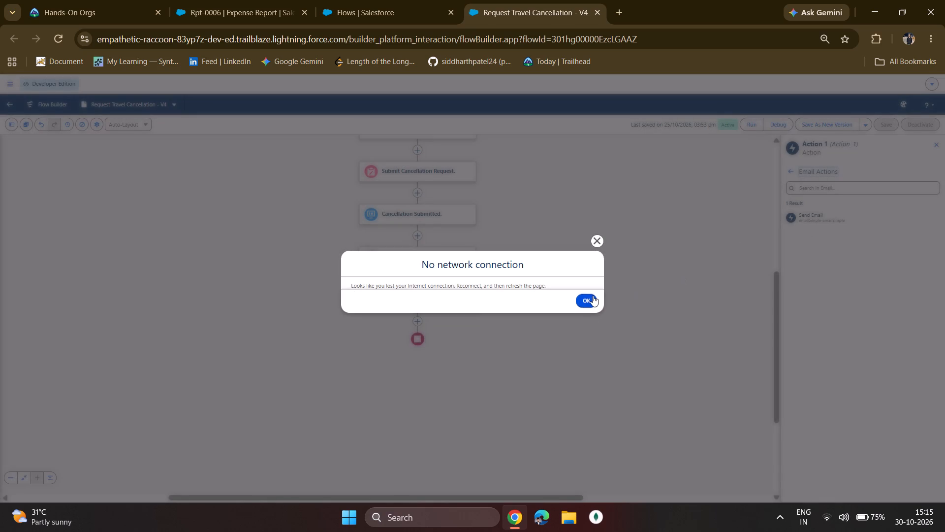
left_click(593, 296)
left_click(837, 220)
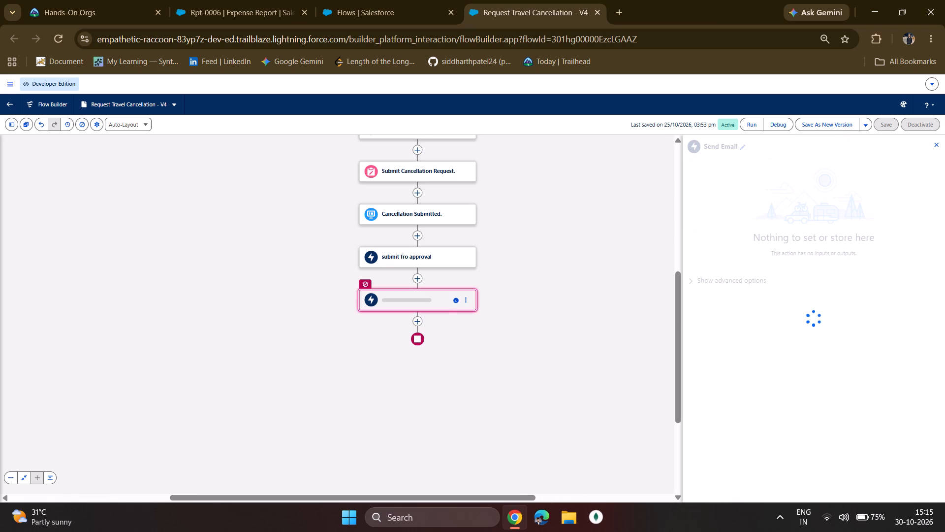
Restart Wi-Fi, connect to the Sss network, and dismiss the connection dialog in the flow builder.
left_click(828, 521)
left_click(756, 291)
left_click(759, 291)
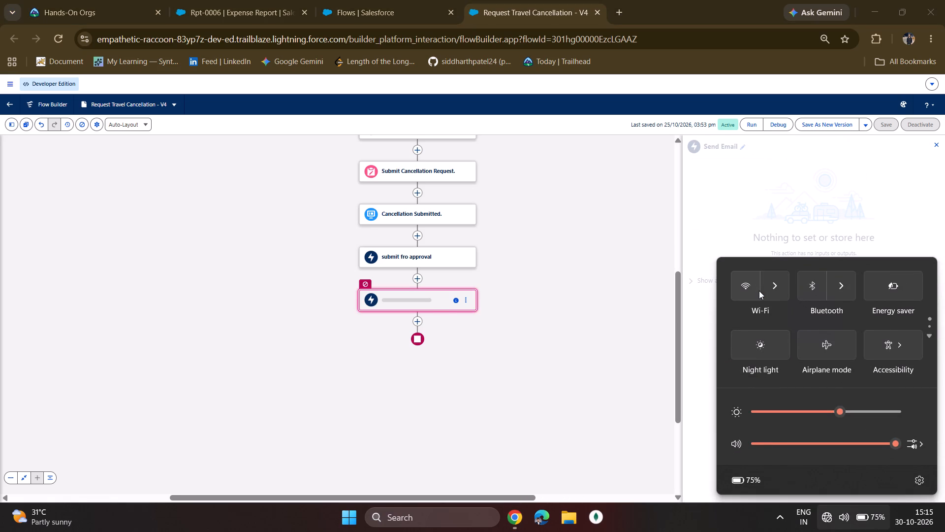
left_click(754, 290)
left_click(776, 287)
left_click(776, 287)
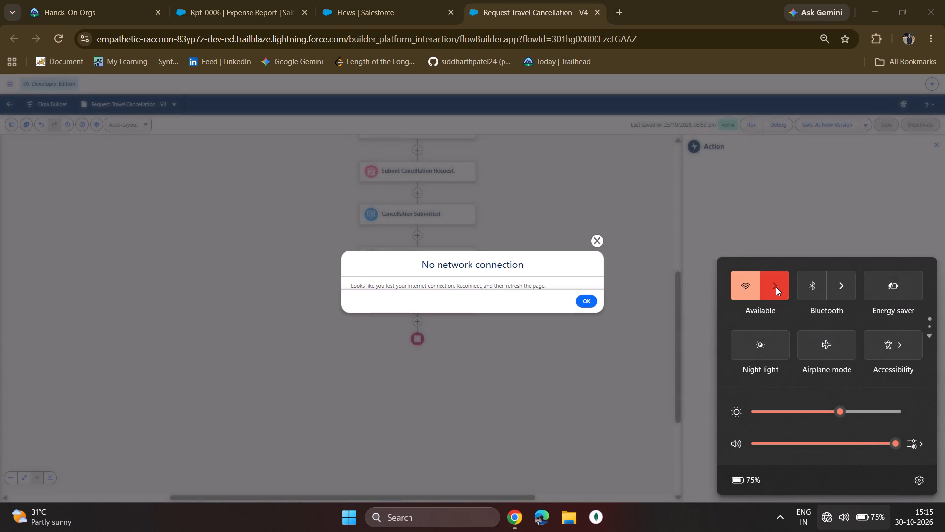
left_click(778, 332)
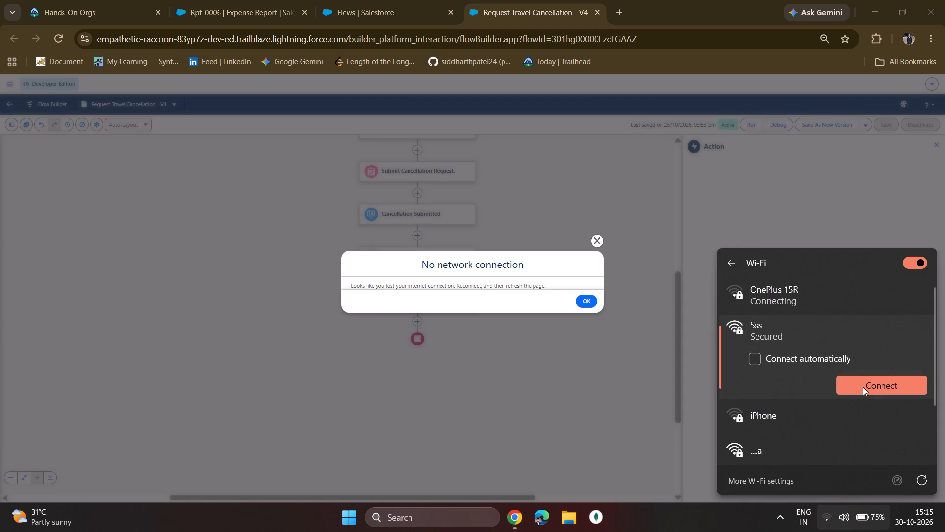
left_click(863, 386)
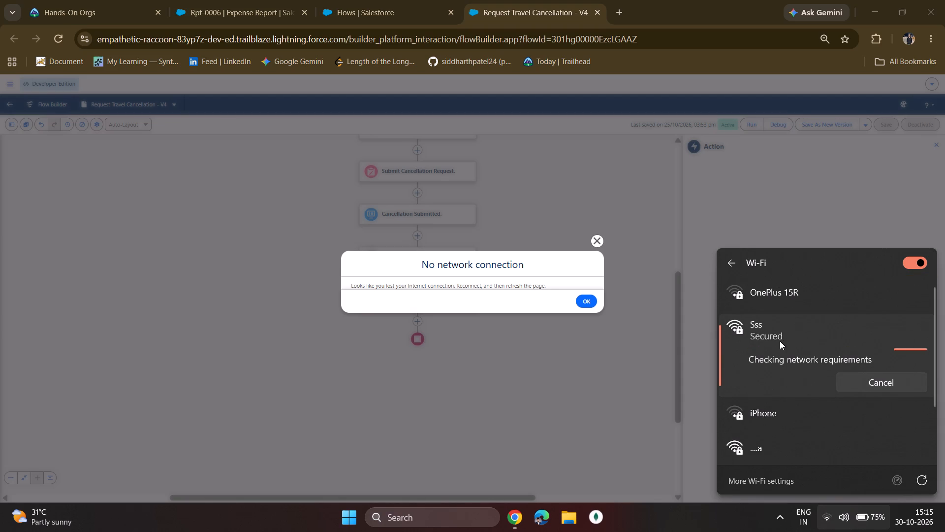
scroll(802, 425, "down", 7)
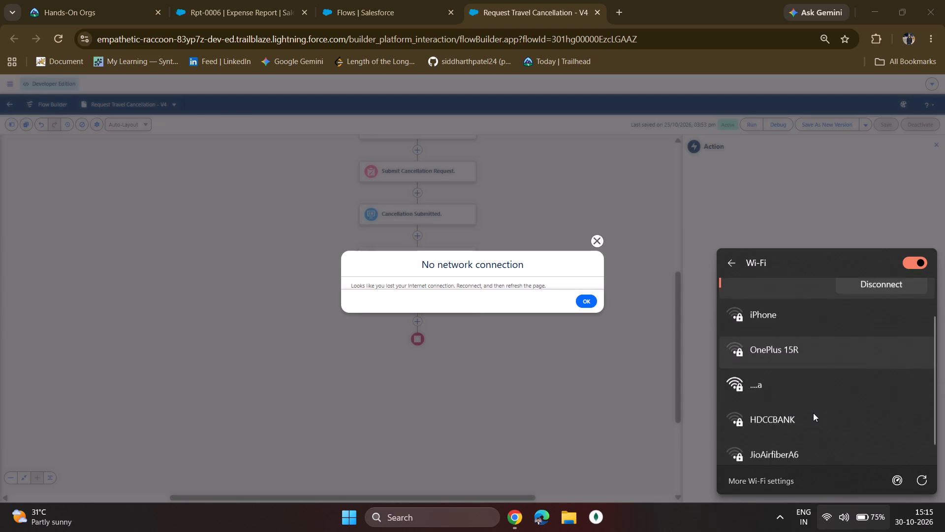
scroll(721, 396, "up", 3)
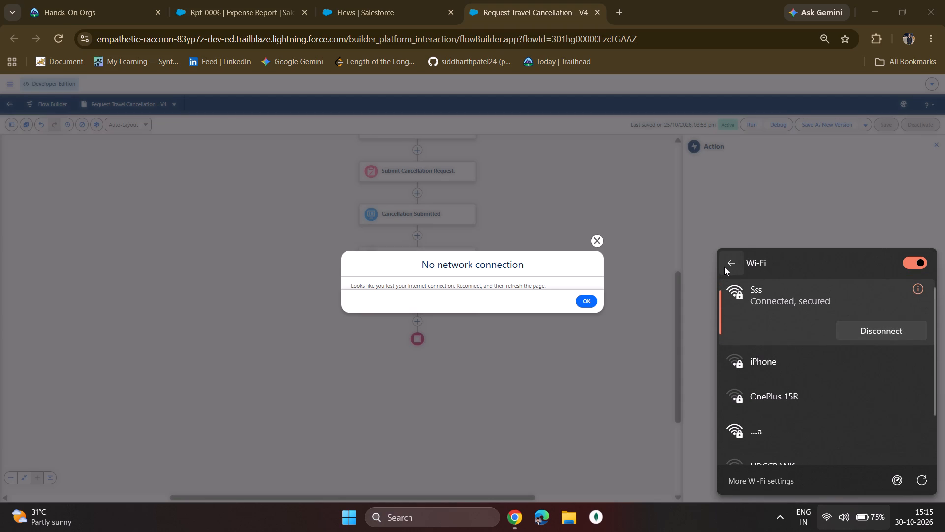
left_click(731, 266)
left_click(582, 300)
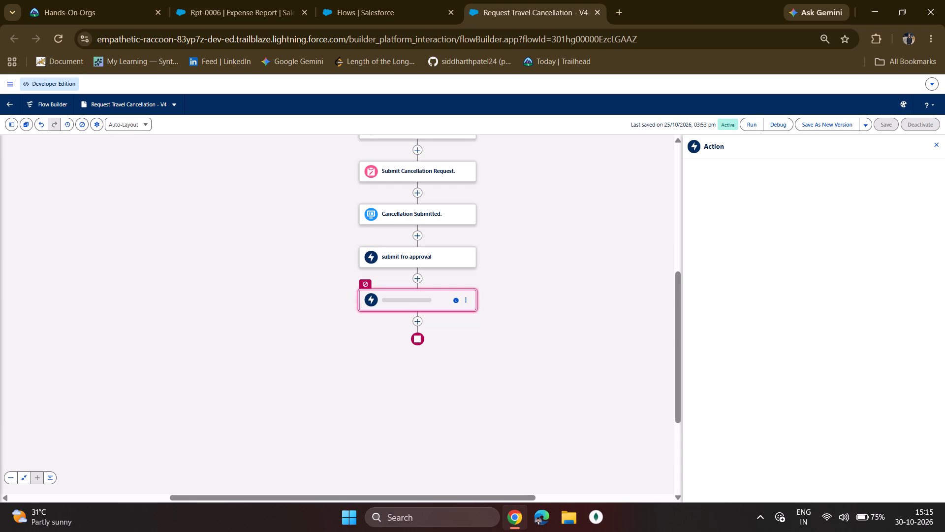
Open the Send Email action after submit fro approval and examine its recipient, sender and email content inputs.
left_click(428, 308)
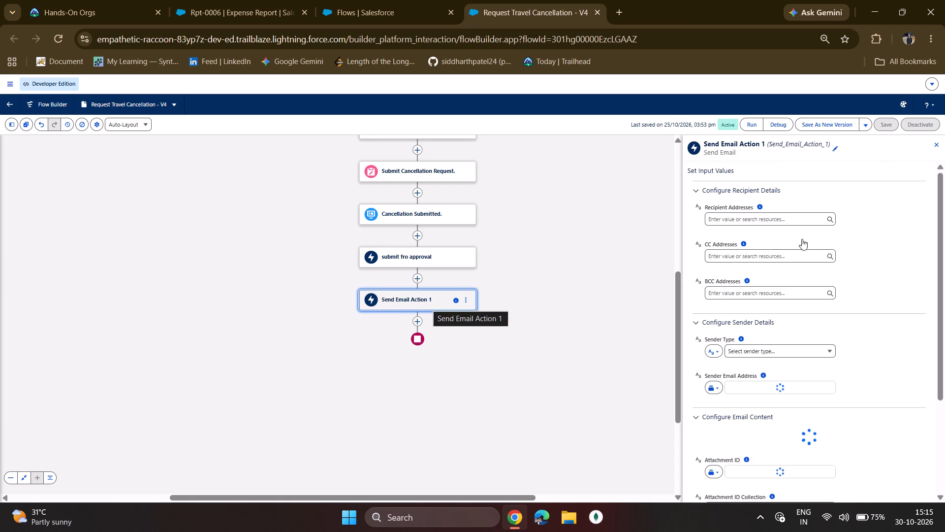
scroll(766, 372, "down", 10)
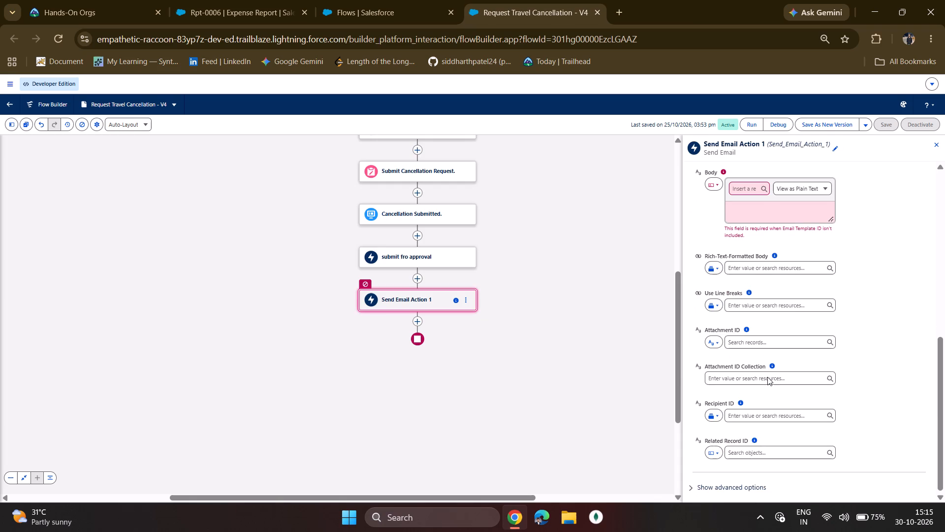
scroll(767, 377, "down", 6)
scroll(767, 377, "up", 13)
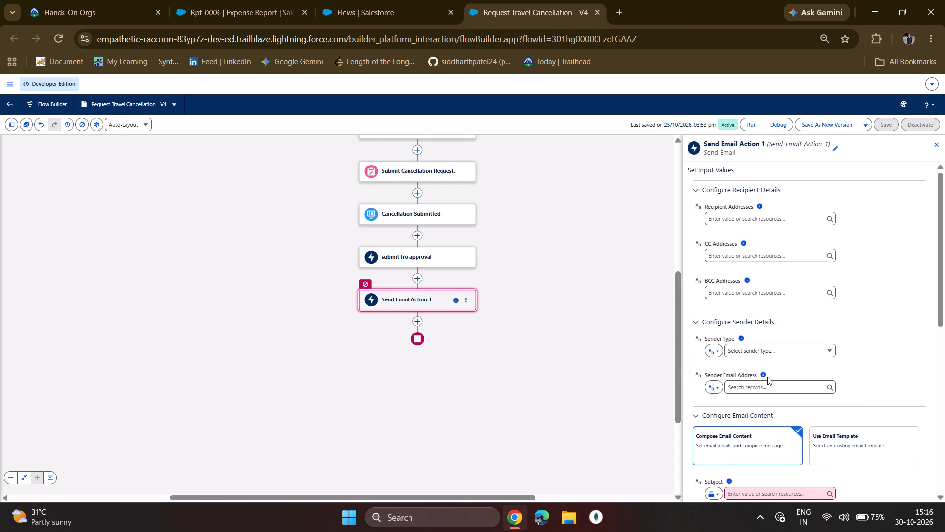
scroll(767, 377, "up", 2)
Open the available resources for the Send Email action's Recipient Addresses.
left_click(737, 210)
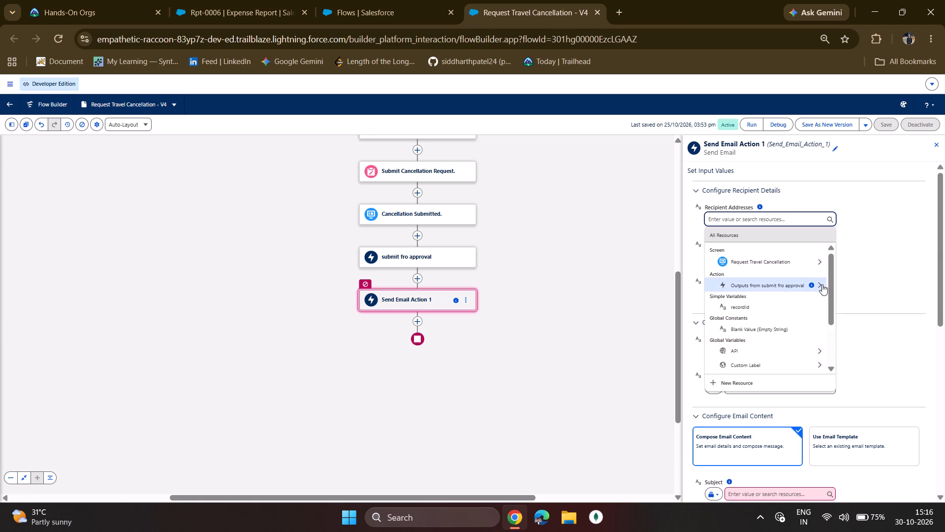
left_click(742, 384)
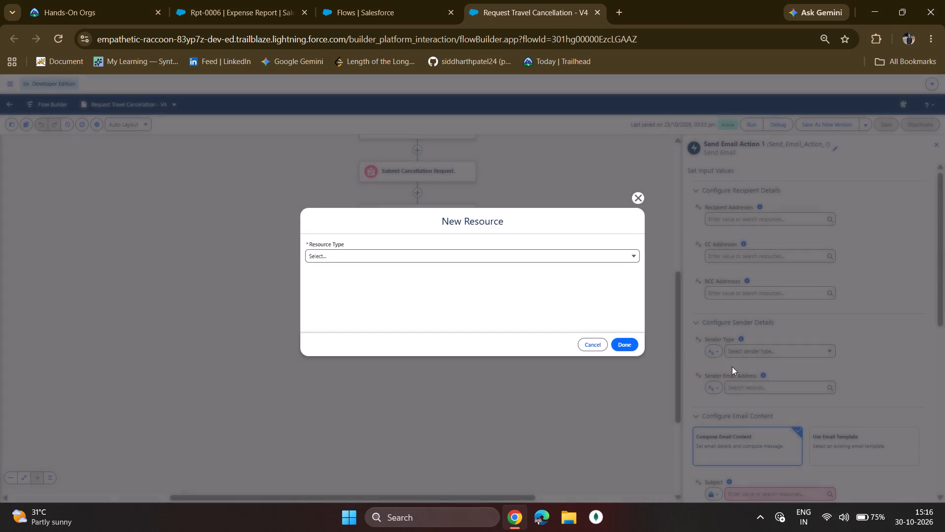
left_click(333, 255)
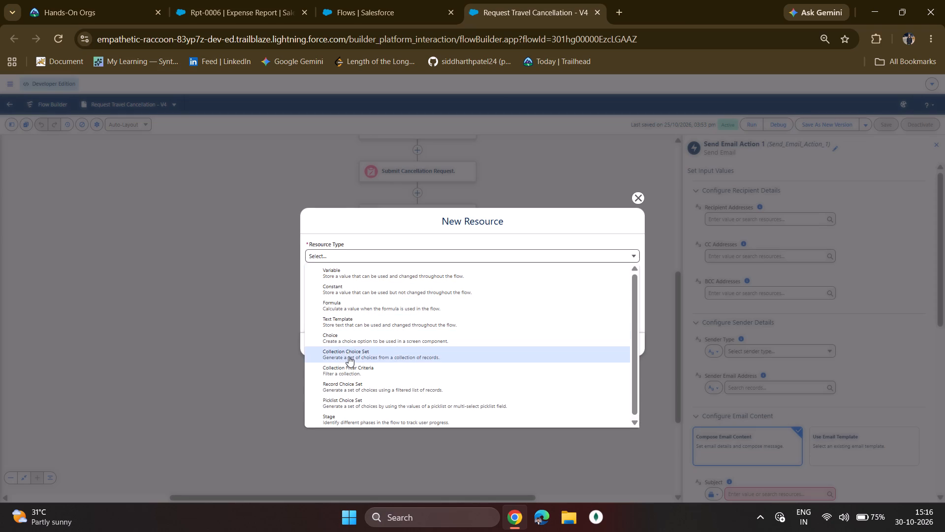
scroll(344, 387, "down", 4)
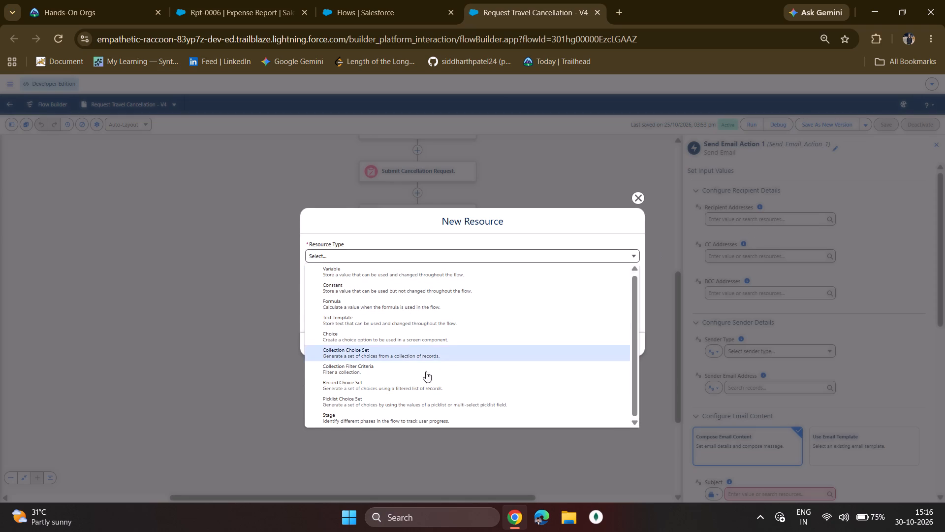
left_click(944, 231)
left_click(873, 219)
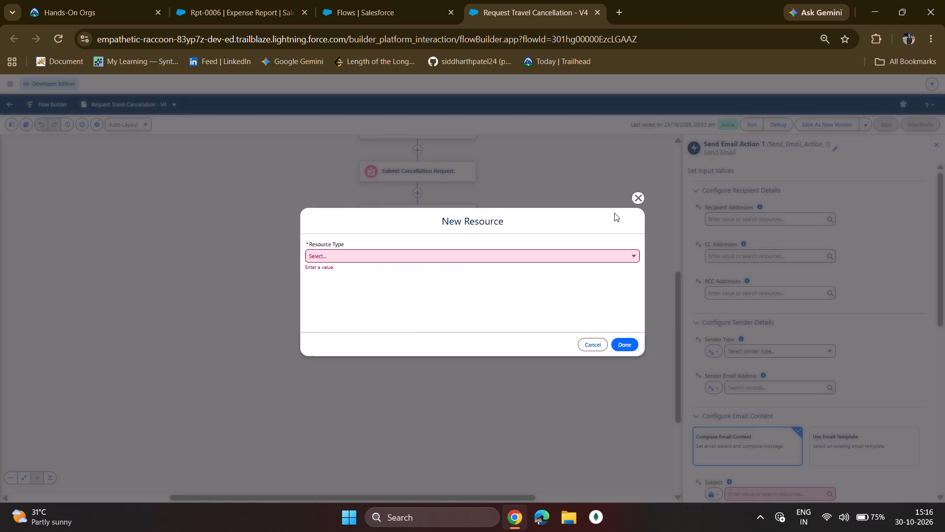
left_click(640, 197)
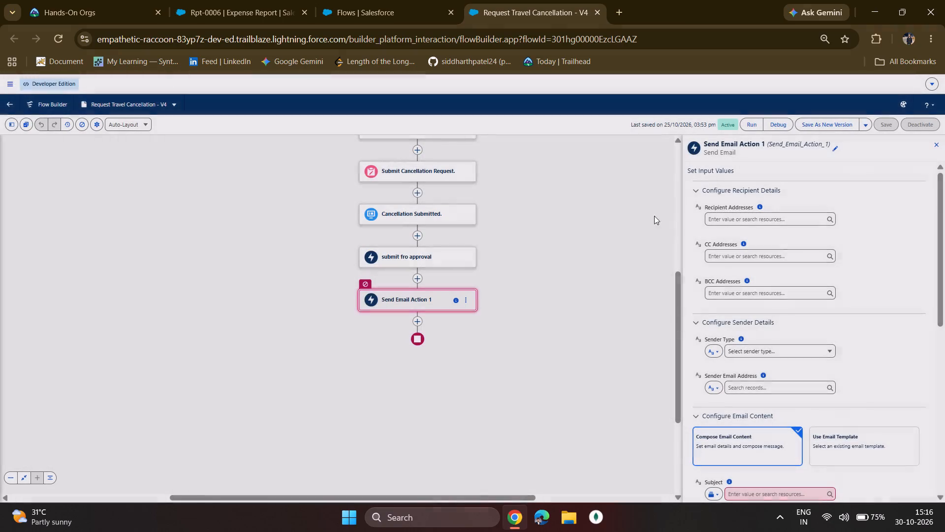
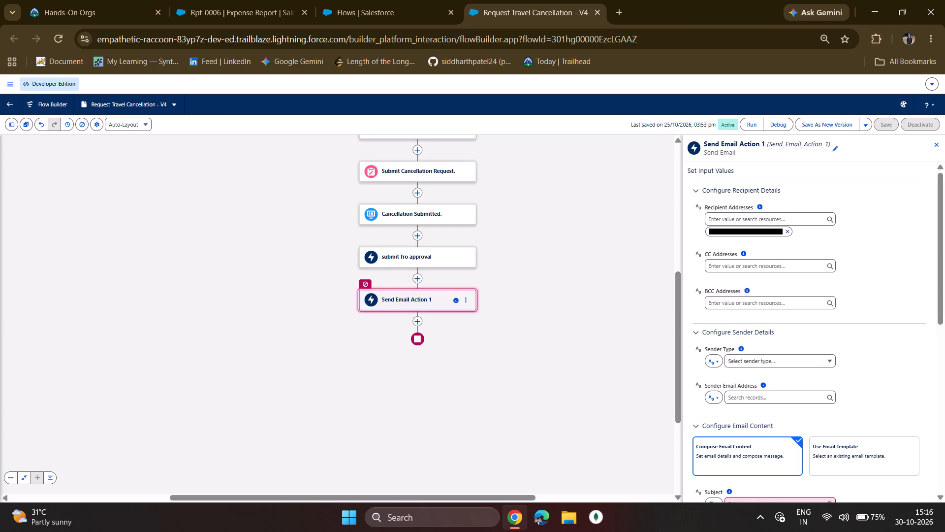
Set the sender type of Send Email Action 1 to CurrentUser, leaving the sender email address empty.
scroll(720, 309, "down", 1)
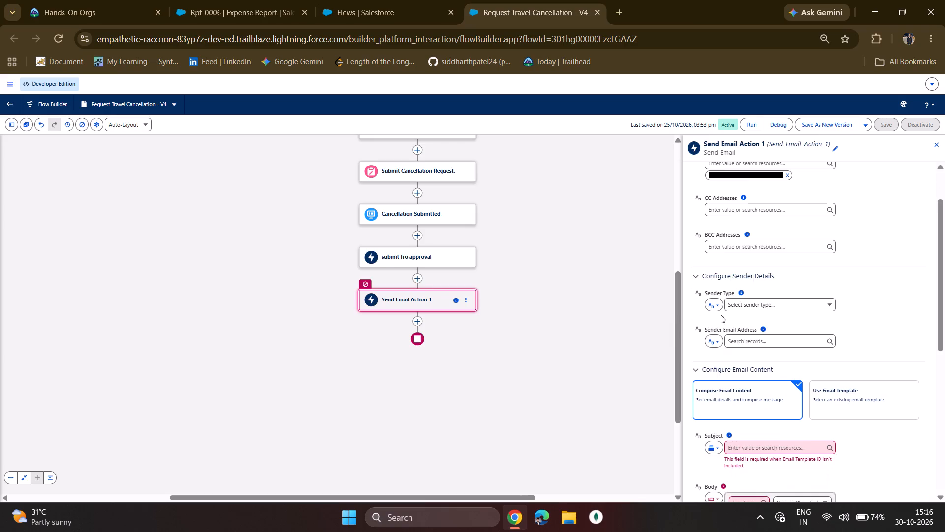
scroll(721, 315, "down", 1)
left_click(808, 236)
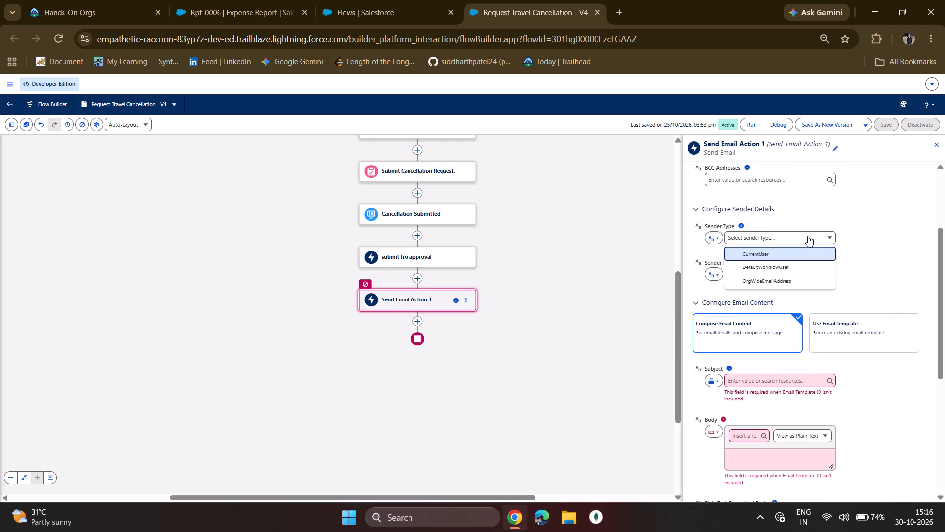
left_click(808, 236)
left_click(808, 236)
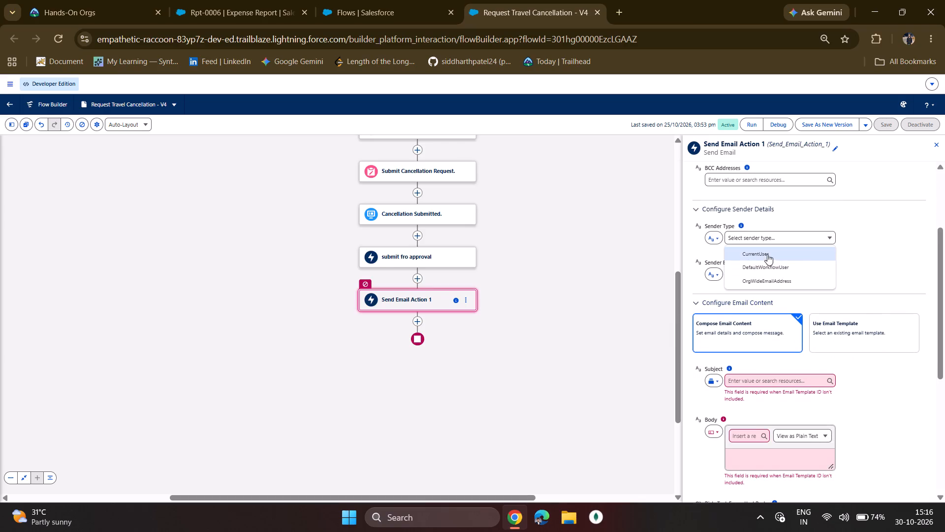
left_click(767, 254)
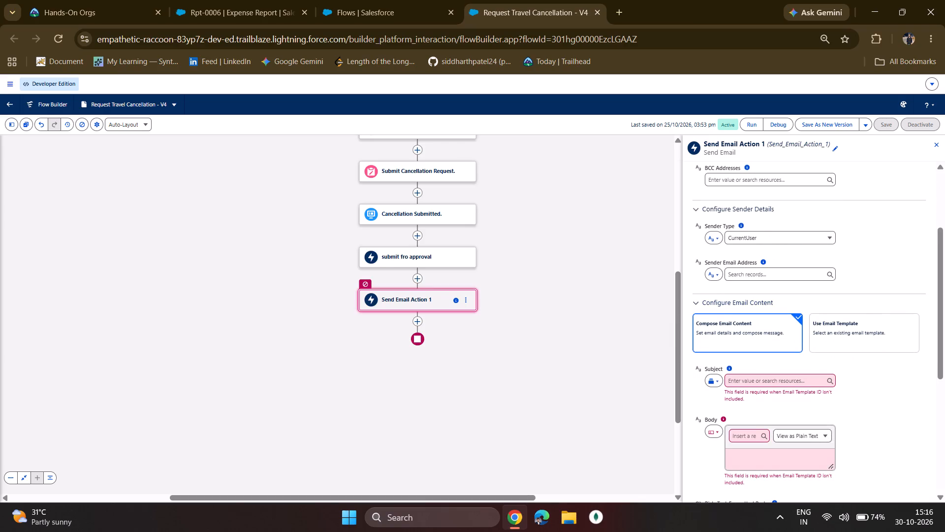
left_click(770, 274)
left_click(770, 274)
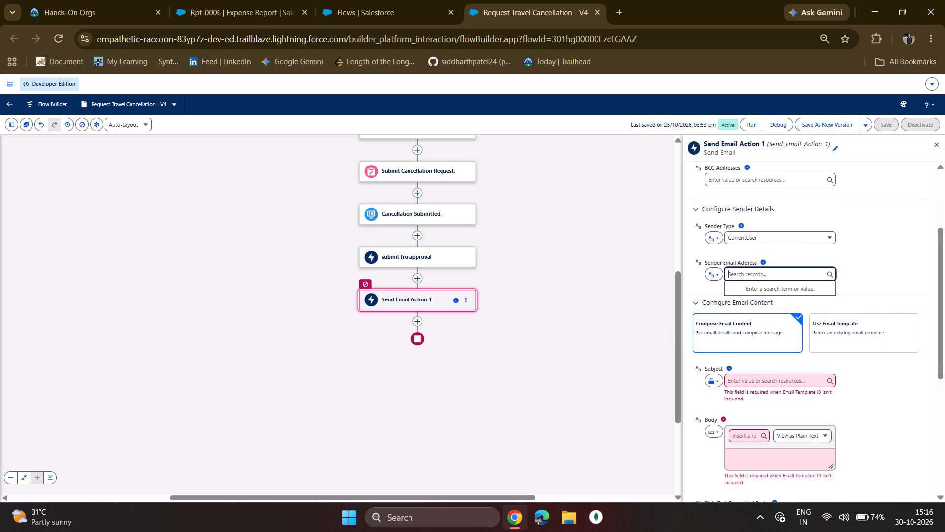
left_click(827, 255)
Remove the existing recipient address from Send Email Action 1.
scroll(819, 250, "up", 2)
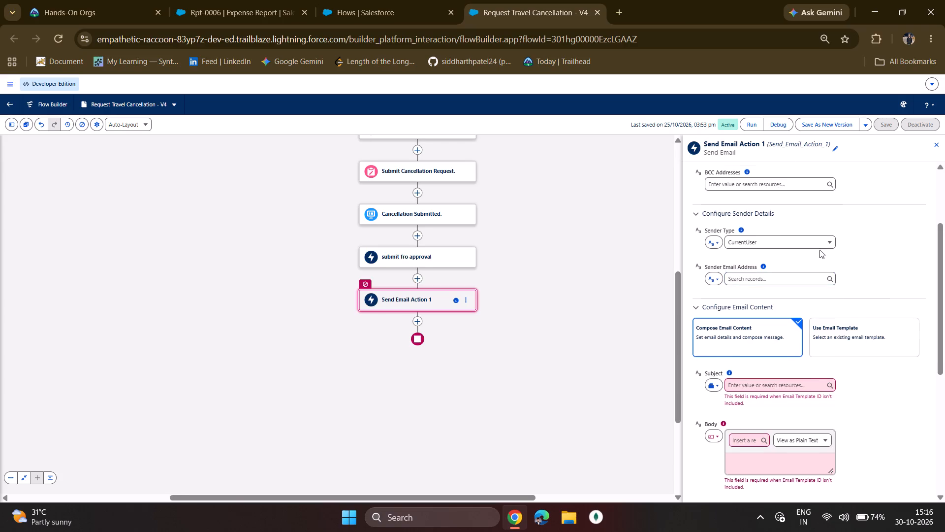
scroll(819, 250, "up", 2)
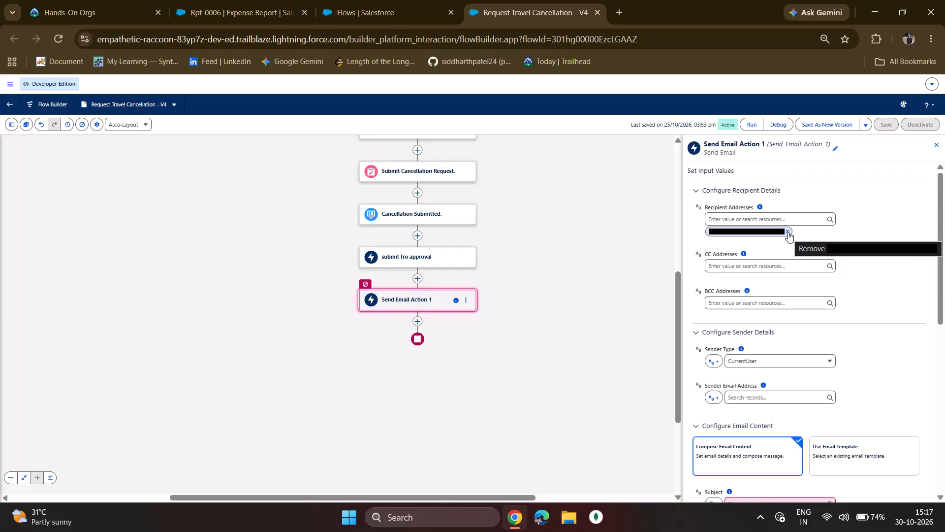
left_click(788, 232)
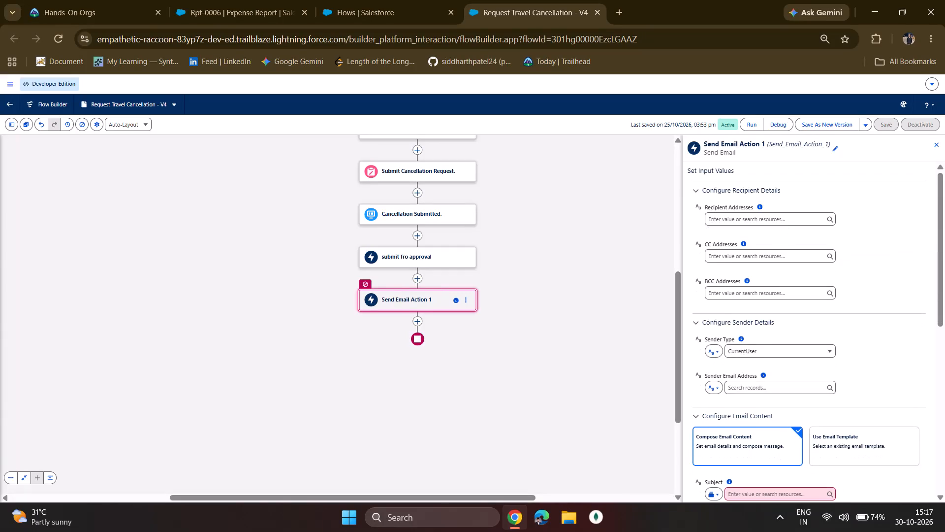
Review the email action's sender email help, recipient resource options, body, attachment and record ID fields, and close its settings.
scroll(768, 224, "down", 4)
scroll(771, 223, "up", 3)
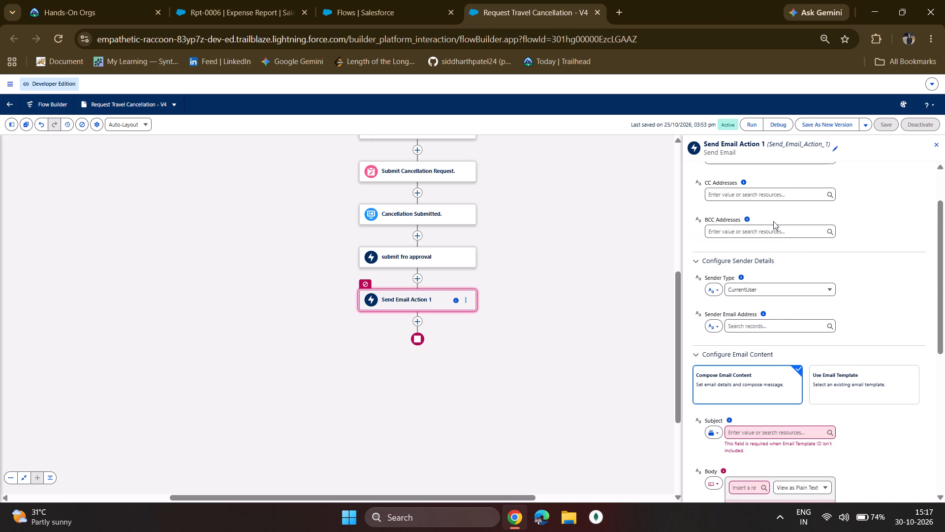
left_click(763, 316)
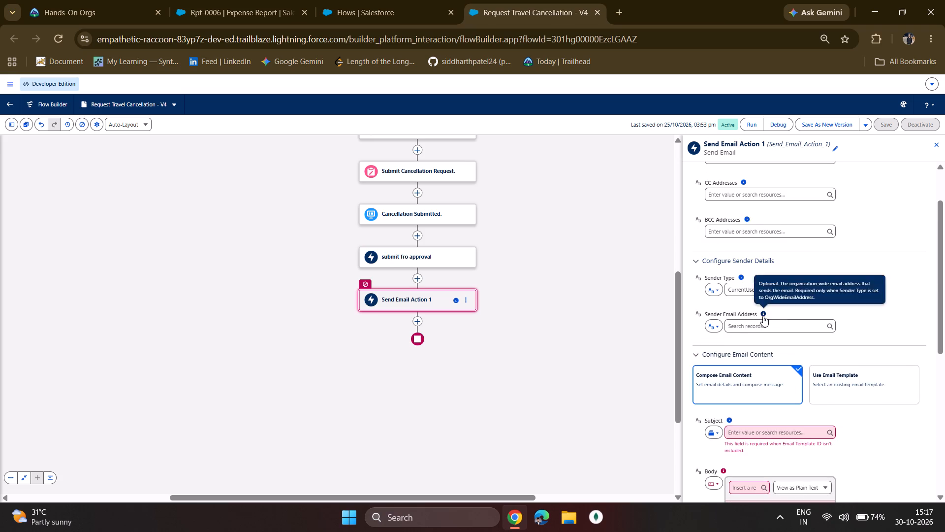
left_click(760, 323)
left_click(759, 323)
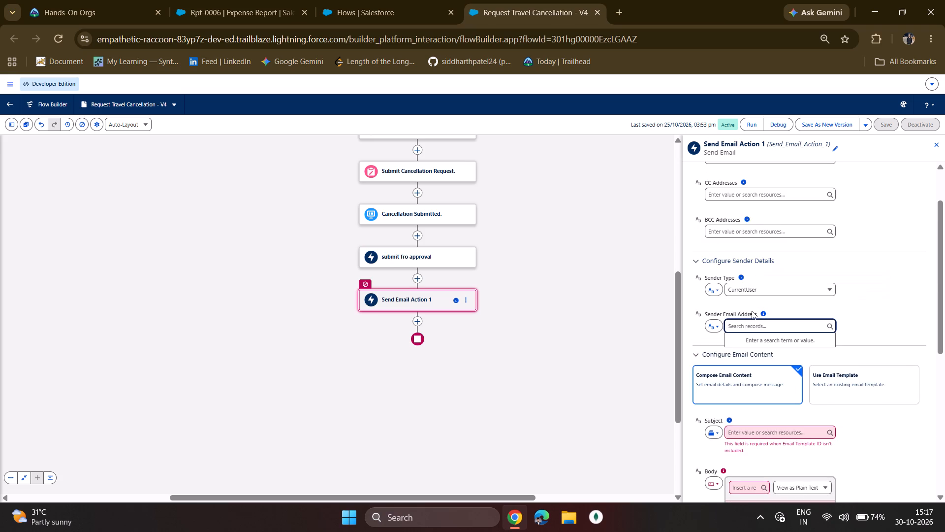
left_click(762, 255)
scroll(764, 254, "up", 3)
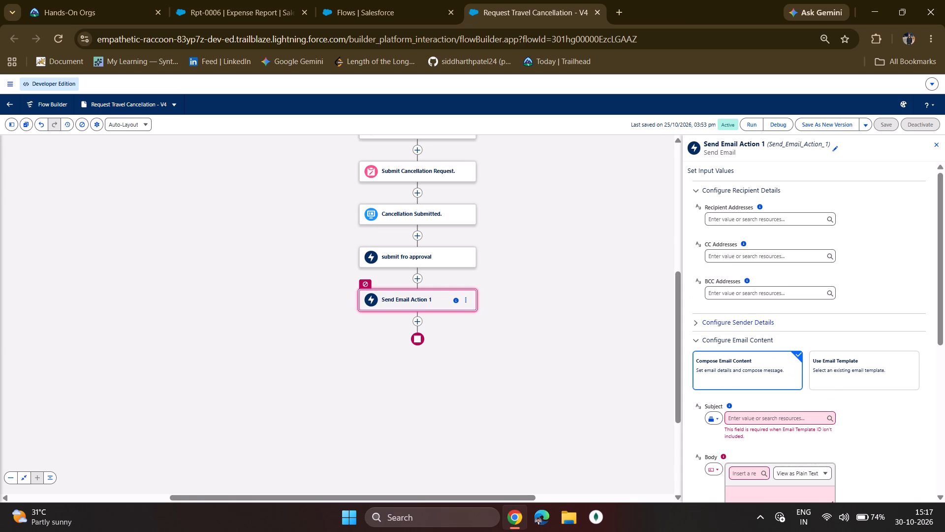
left_click(765, 214)
left_click(761, 221)
left_click(823, 201)
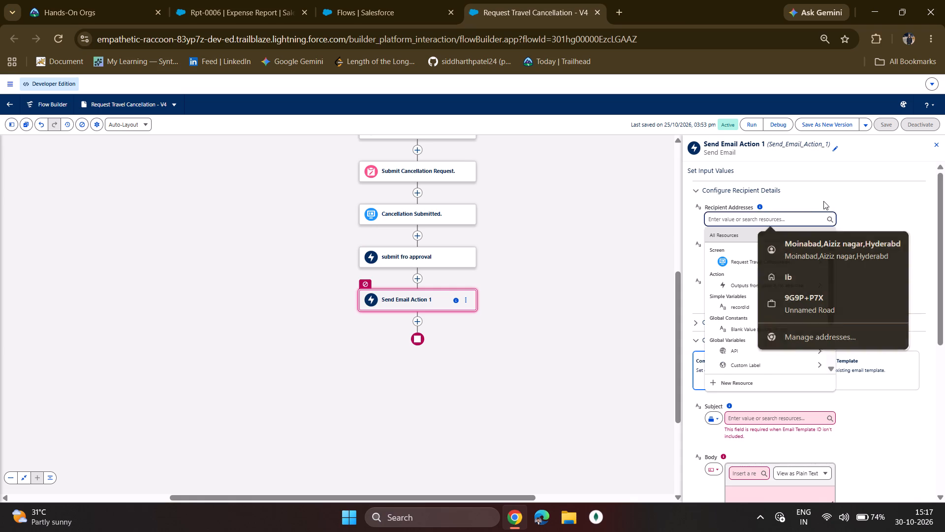
scroll(822, 283, "down", 6)
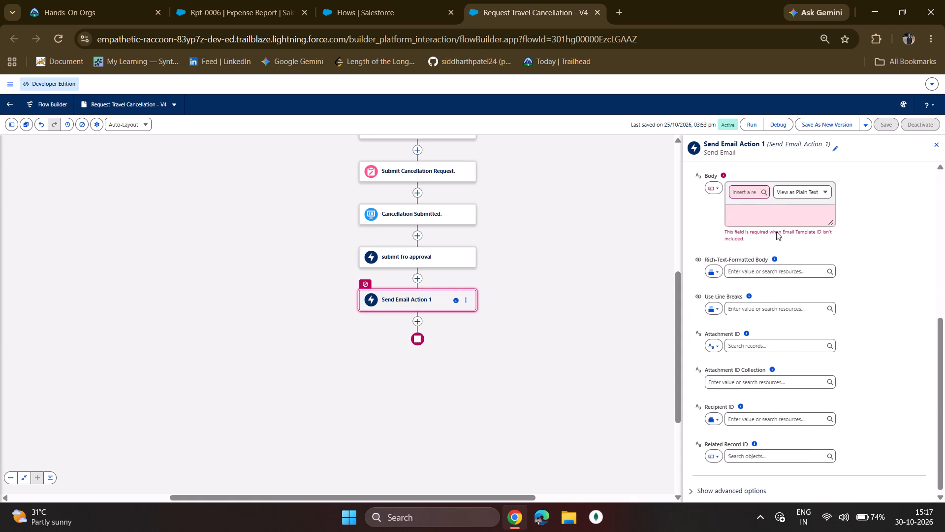
left_click(936, 146)
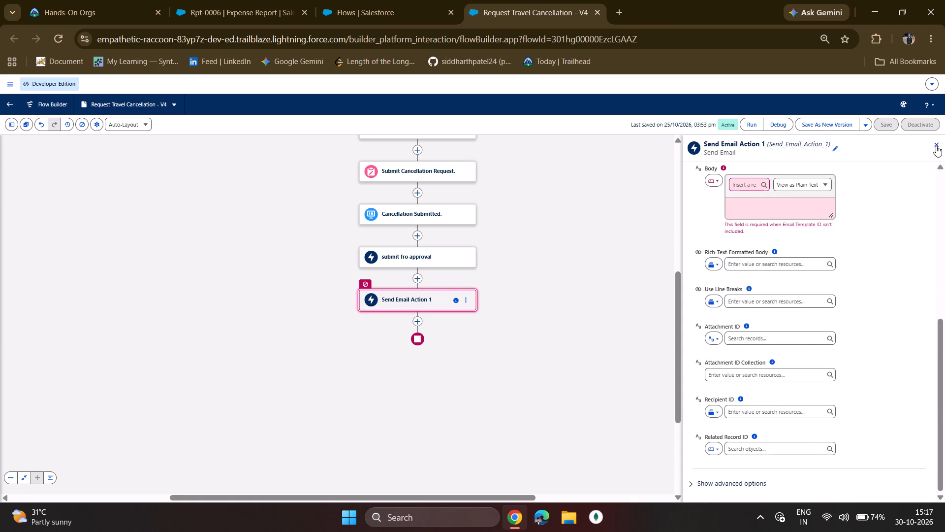
Delete the Send Email Action 1 element from the Request Travel Cancellation flow and dismiss the resulting dialog.
left_click(416, 296)
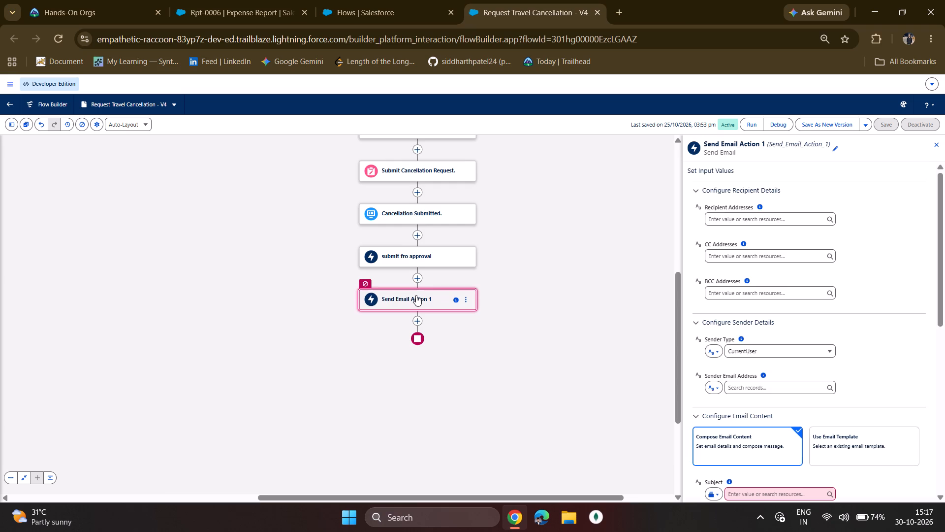
left_click(833, 150)
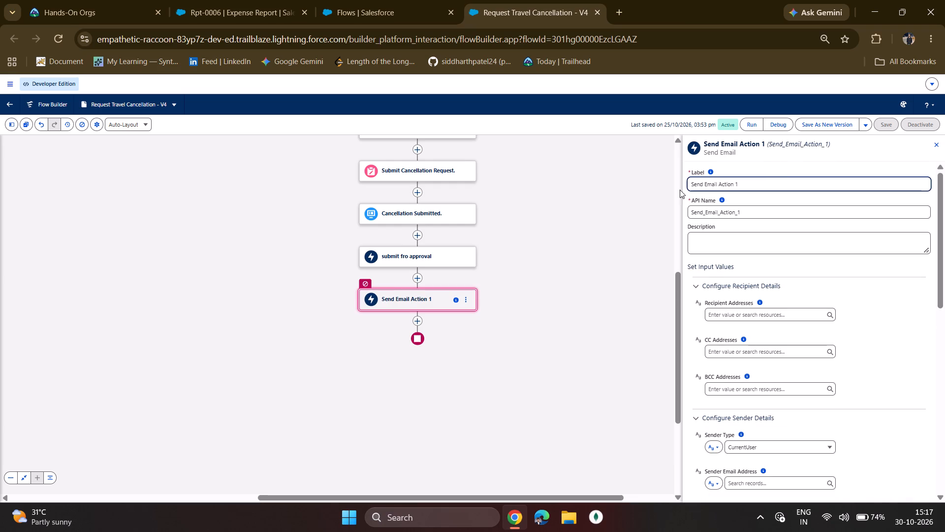
left_click(465, 299)
left_click(480, 343)
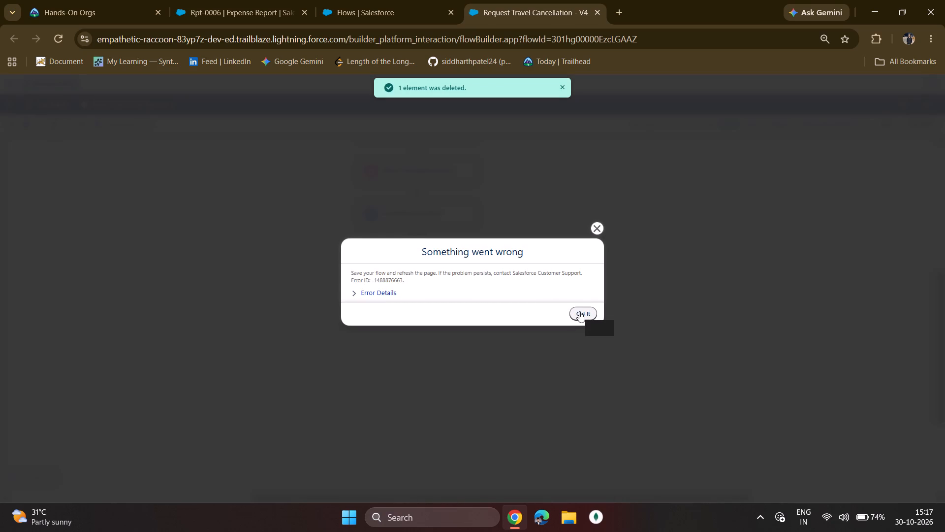
left_click(579, 311)
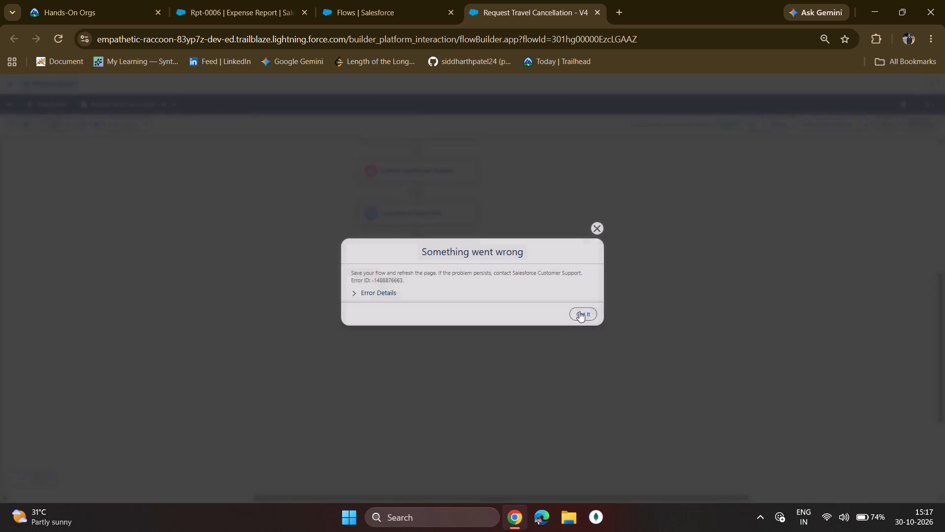
left_click(601, 232)
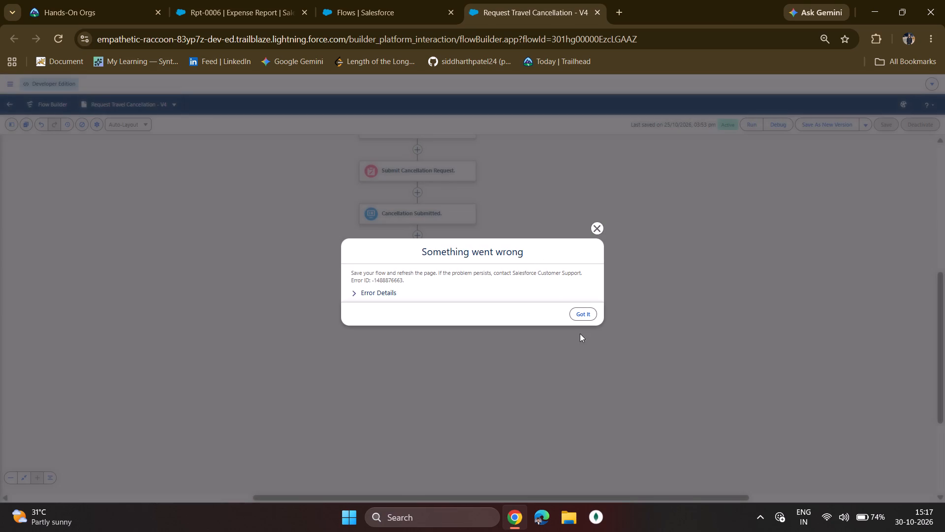
left_click(579, 319)
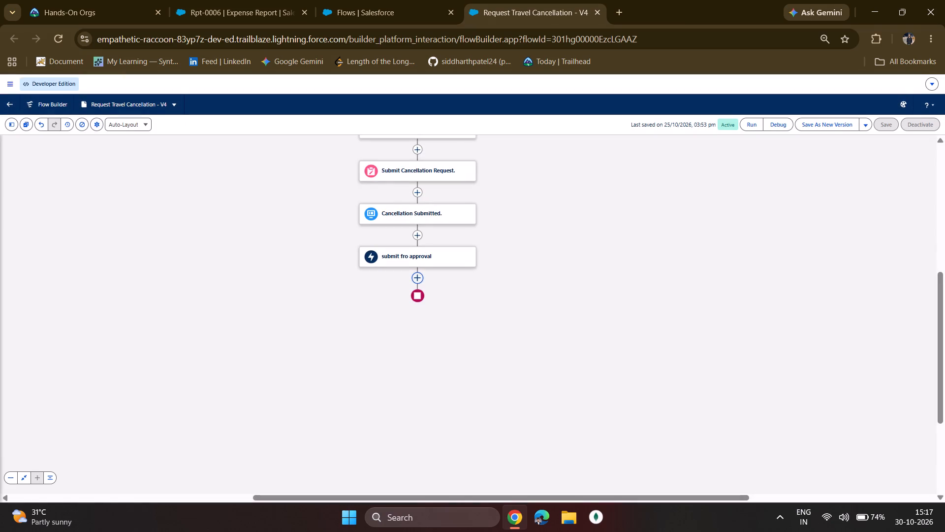
Add a new Action element after submit fro approval, before the end of the flow.
scroll(507, 288, "up", 1)
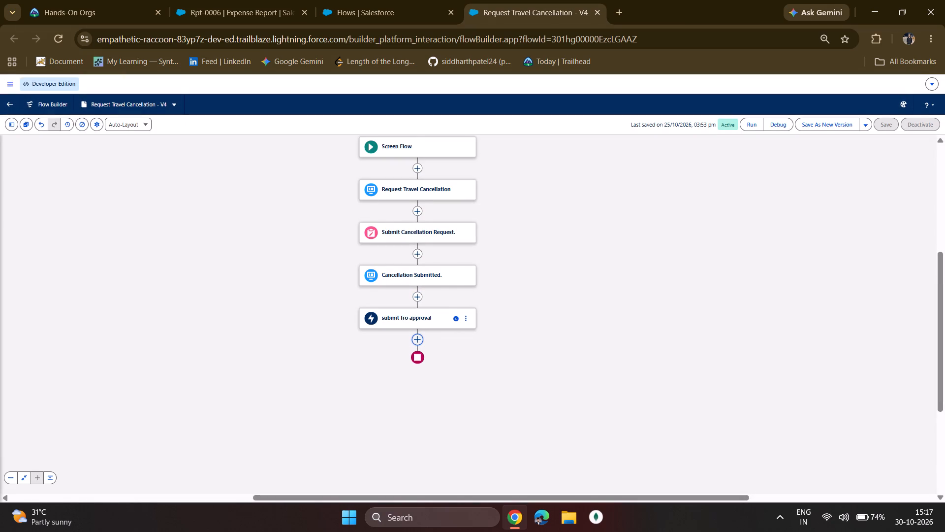
left_click(419, 339)
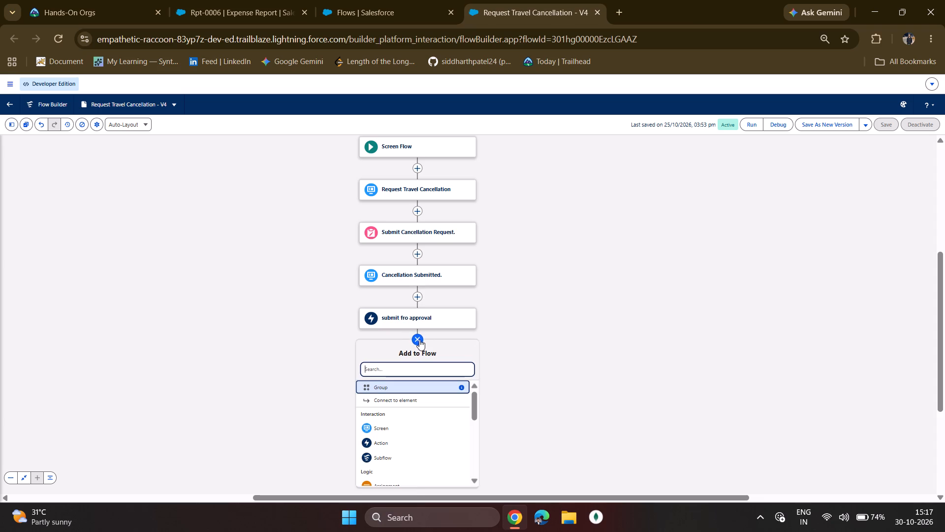
scroll(428, 343, "down", 1)
scroll(401, 381, "down", 1)
scroll(392, 396, "up", 1)
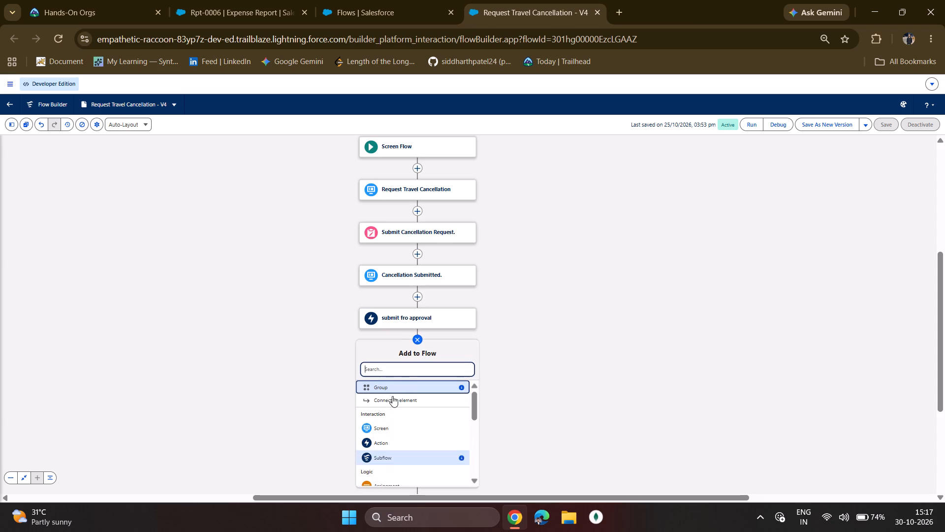
left_click(408, 442)
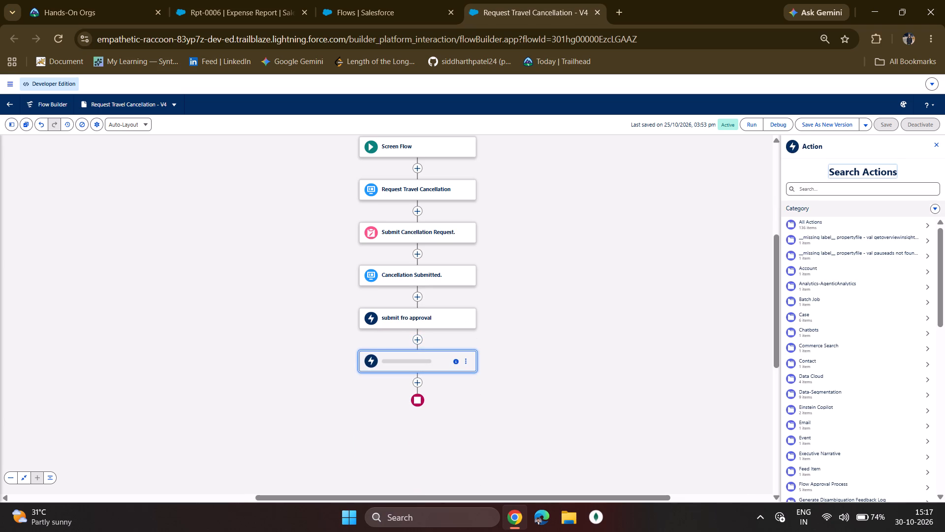
Look through the available action categories for the new Action element.
scroll(848, 282, "down", 7)
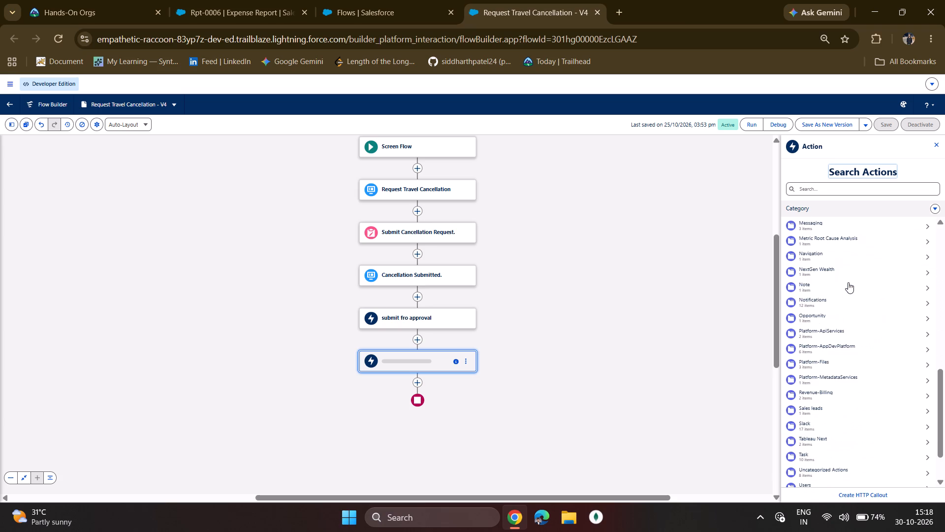
scroll(848, 282, "down", 2)
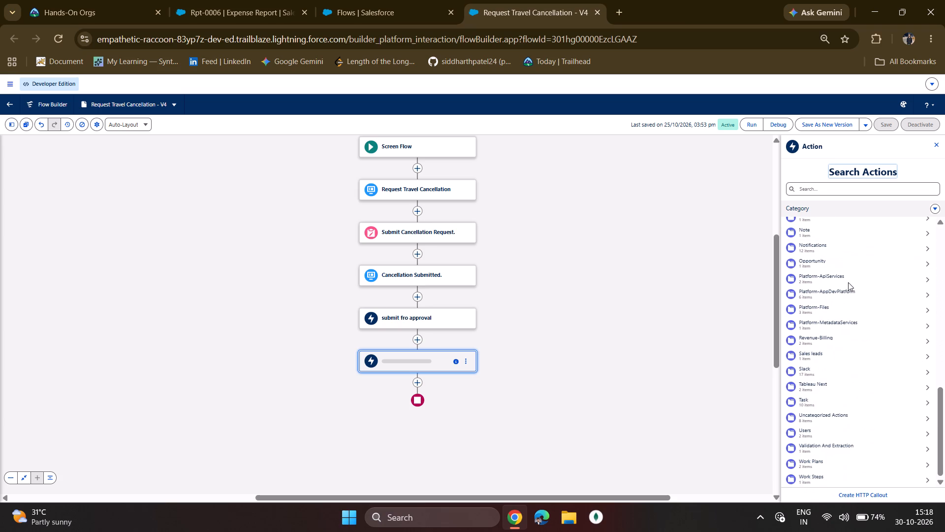
scroll(848, 282, "down", 1)
scroll(838, 429, "down", 5)
scroll(838, 429, "up", 1)
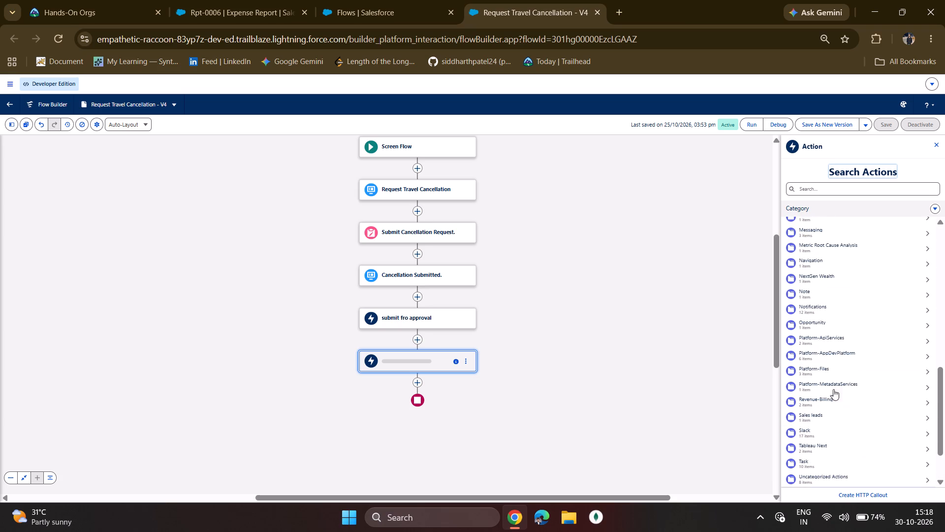
scroll(838, 370, "up", 11)
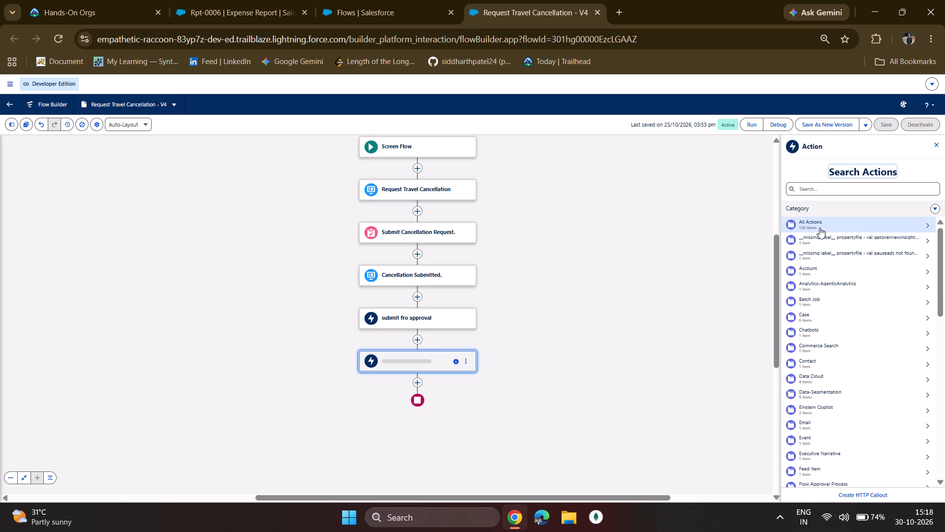
Browse the All Actions list for an action suitable for the new Action element.
left_click(819, 228)
left_click(820, 228)
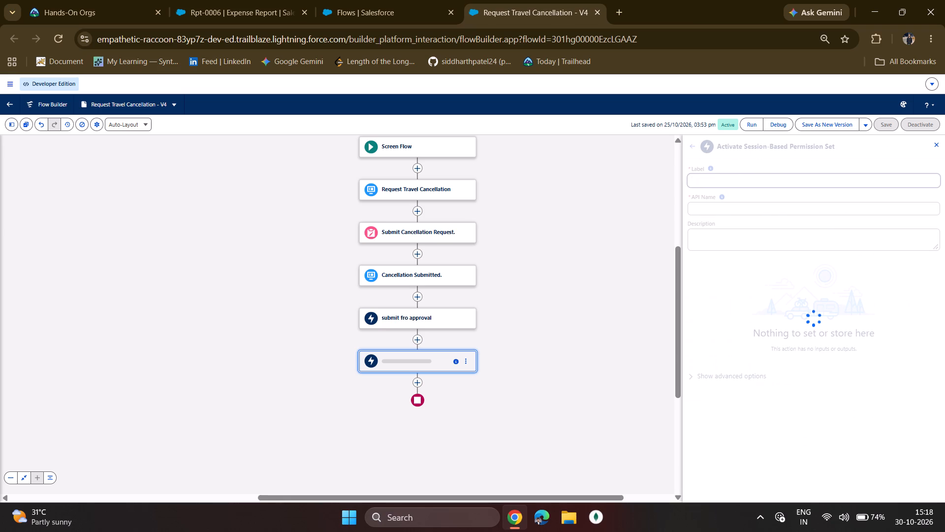
left_click(692, 148)
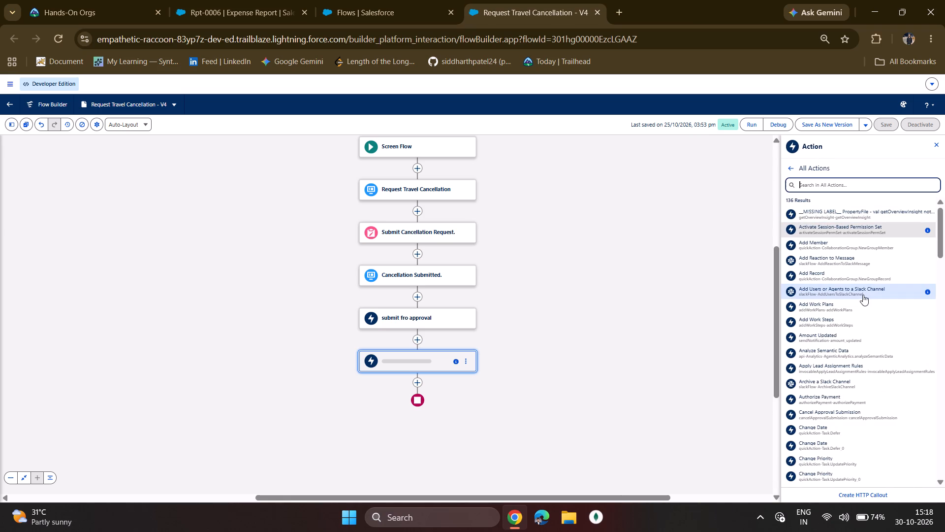
scroll(855, 284, "down", 5)
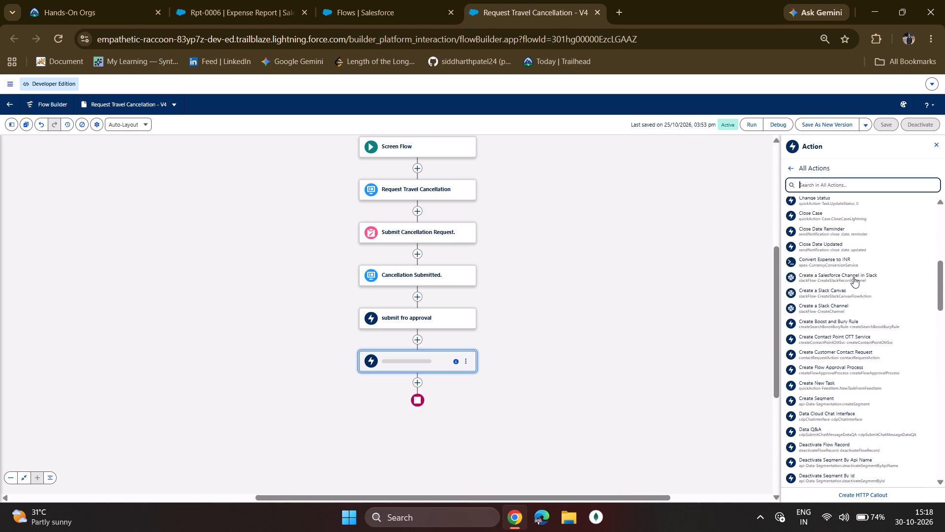
scroll(852, 276, "down", 10)
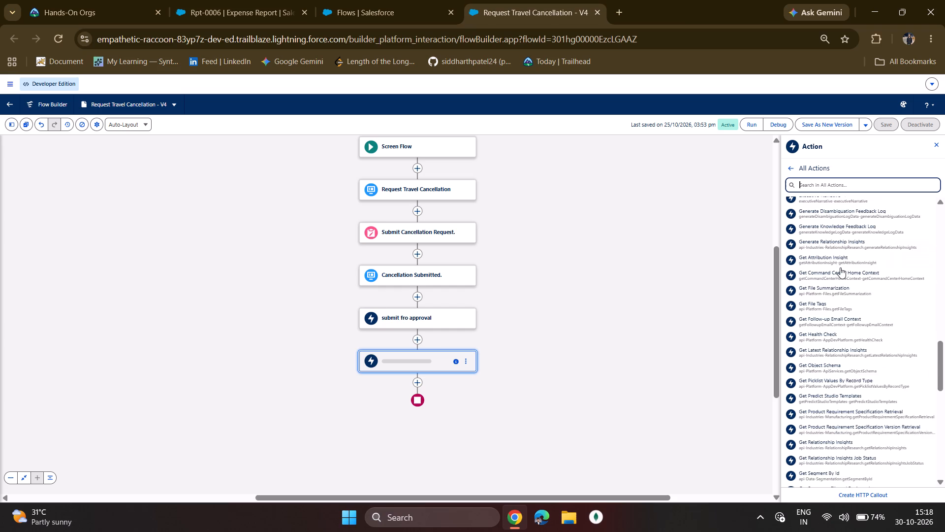
scroll(840, 267, "down", 7)
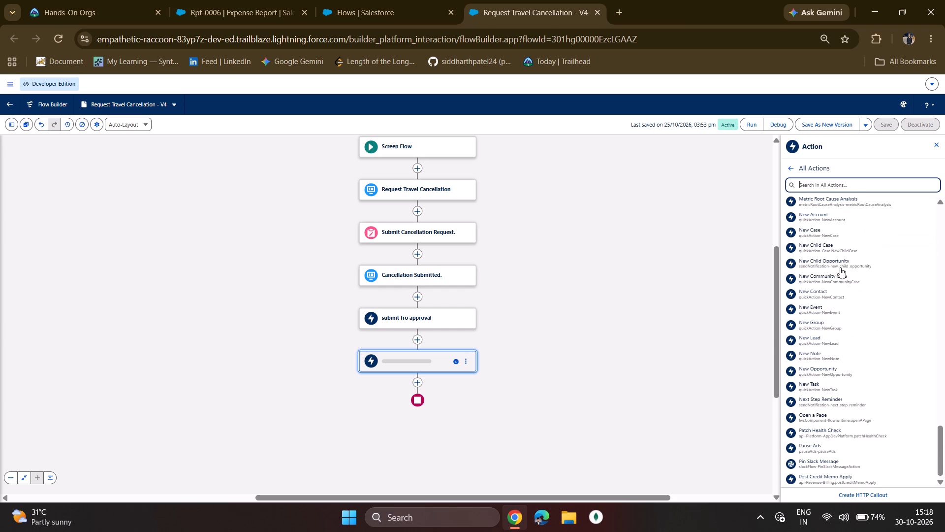
scroll(840, 267, "down", 5)
scroll(840, 267, "up", 15)
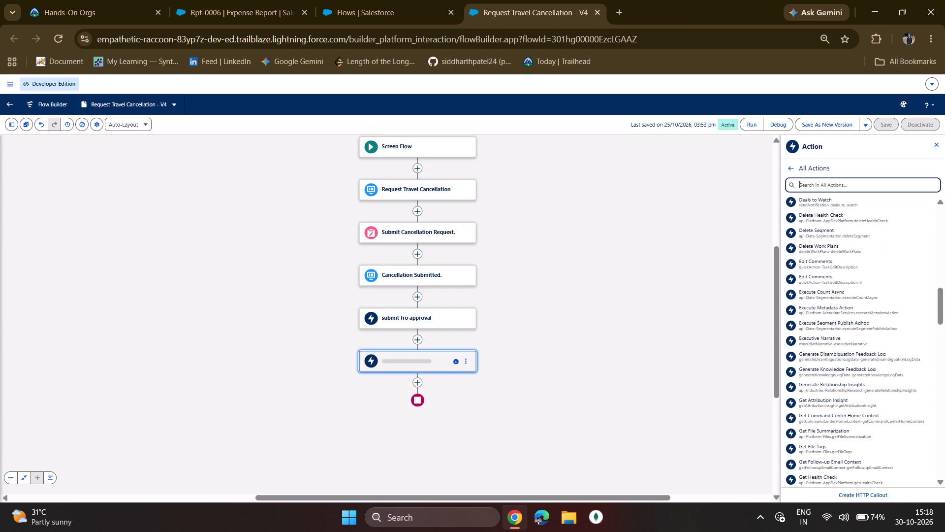
Search all actions for "sub".
key("s")
type("submi")
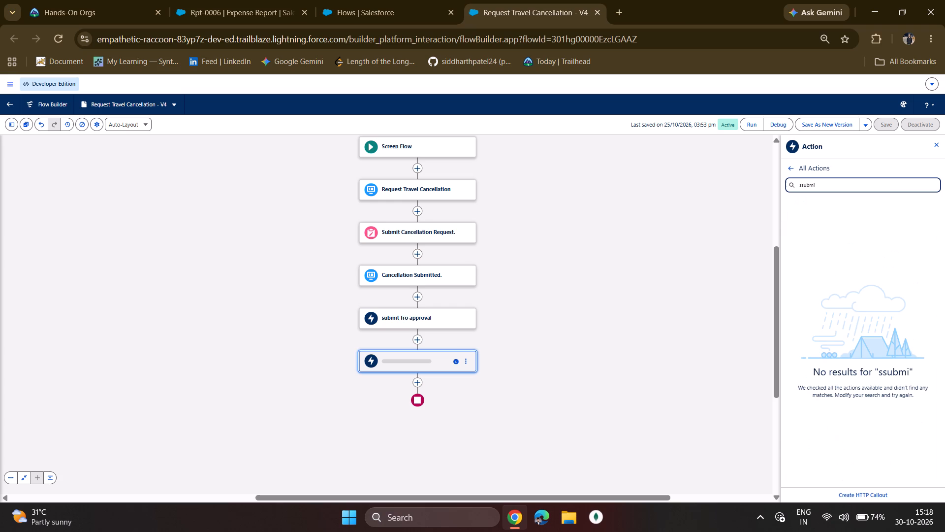
key("BackSpace")
key("BackSpace")
key("BackSpace")
key("BackSpace")
key("BackSpace")
key("BackSpace")
key("BackSpace")
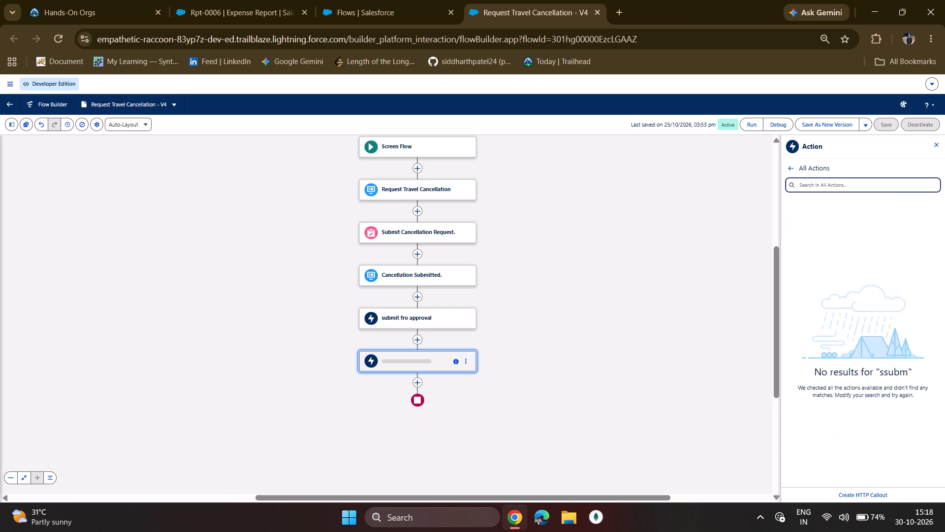
type("sub")
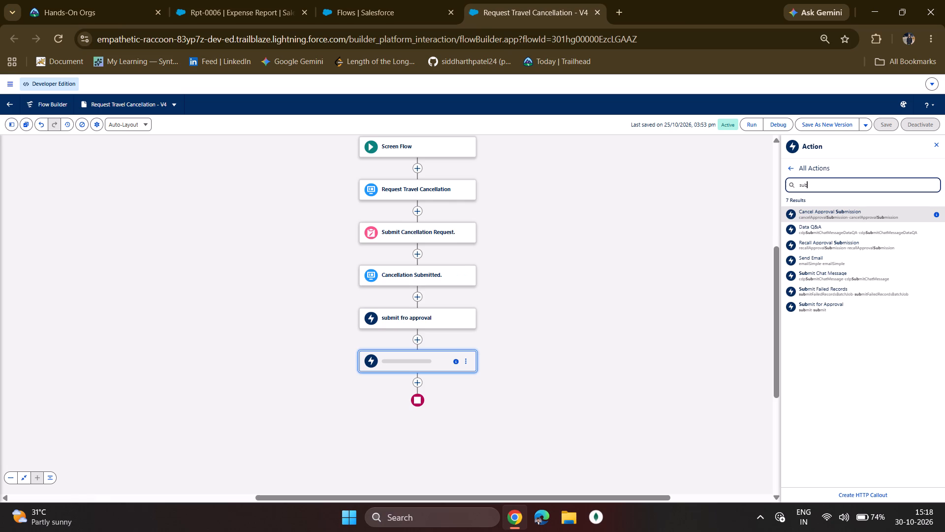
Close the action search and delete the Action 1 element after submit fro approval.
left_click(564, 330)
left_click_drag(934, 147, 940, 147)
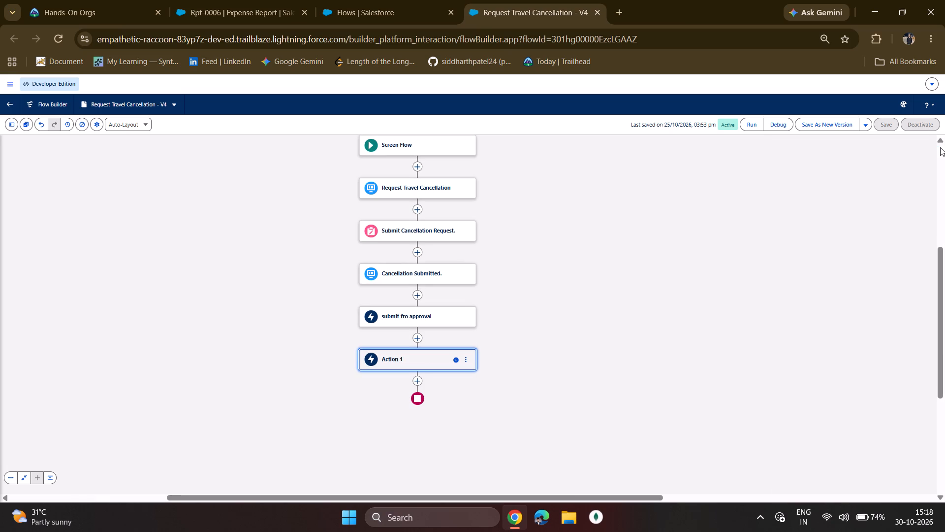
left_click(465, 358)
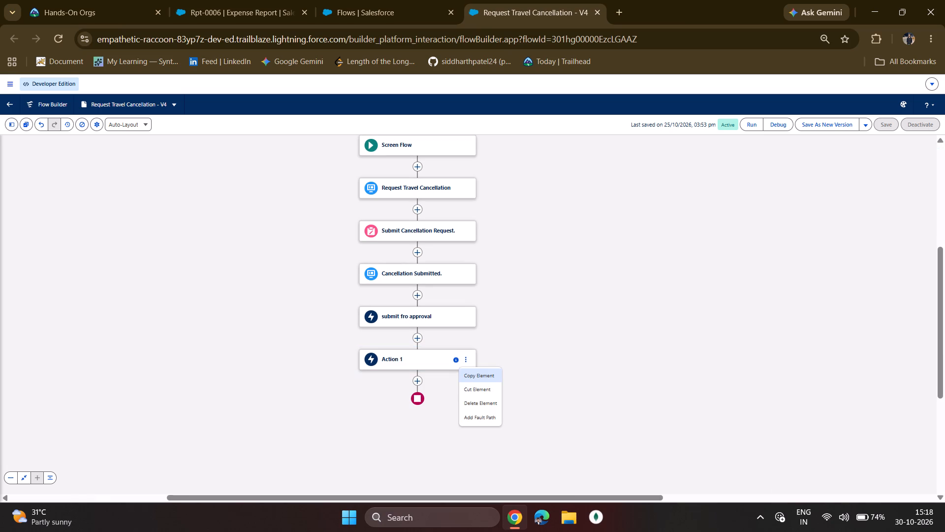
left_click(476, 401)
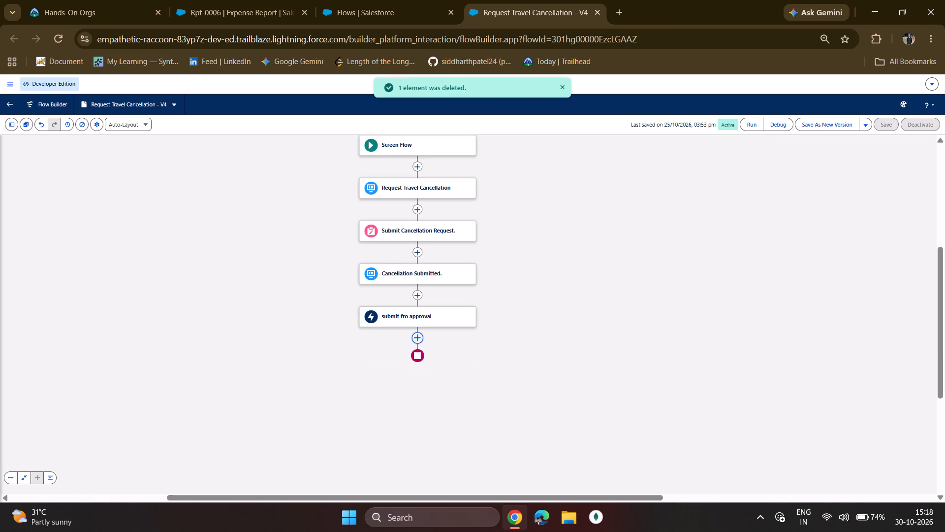
Exit the Request Travel Cancellation flow without saving and return to the Flows setup page.
left_click(6, 102)
left_click(523, 124)
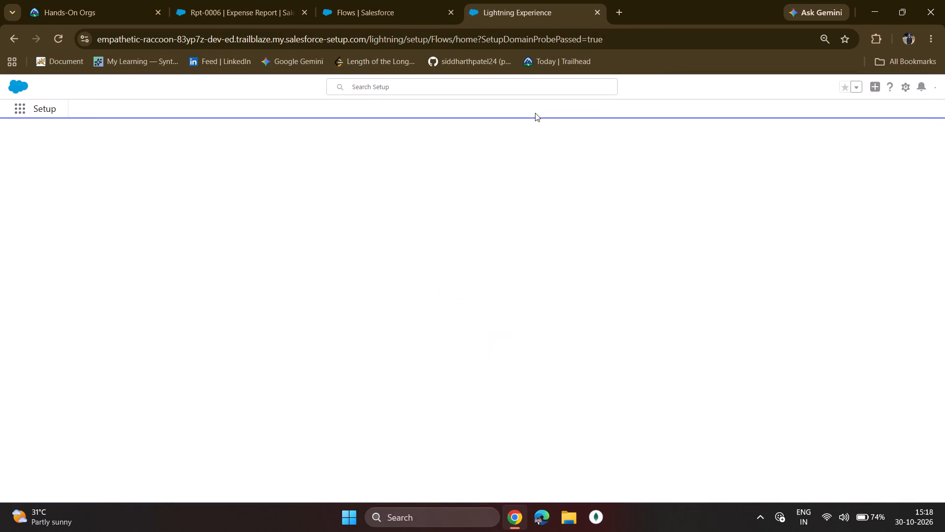
Look through the All Flows list, down to the unmanaged flows at its end.
scroll(276, 426, "down", 7)
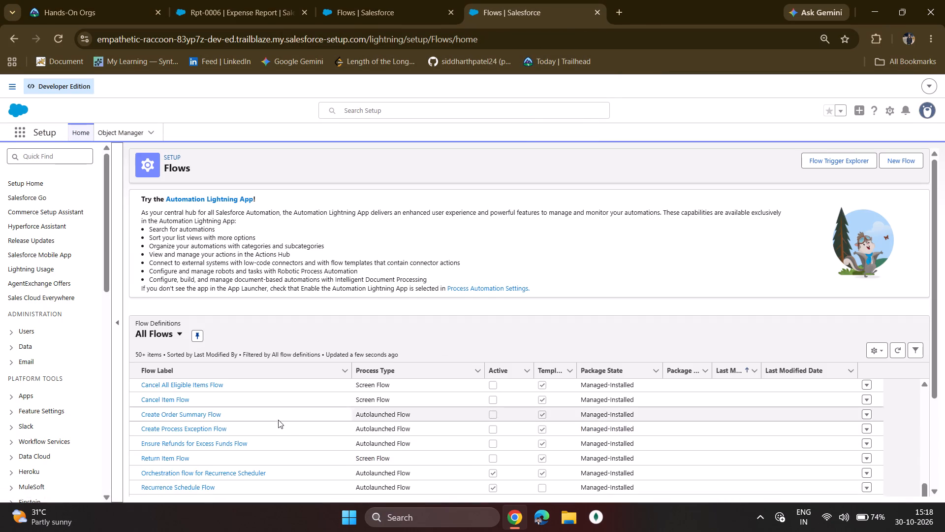
scroll(278, 420, "down", 6)
scroll(317, 388, "down", 1)
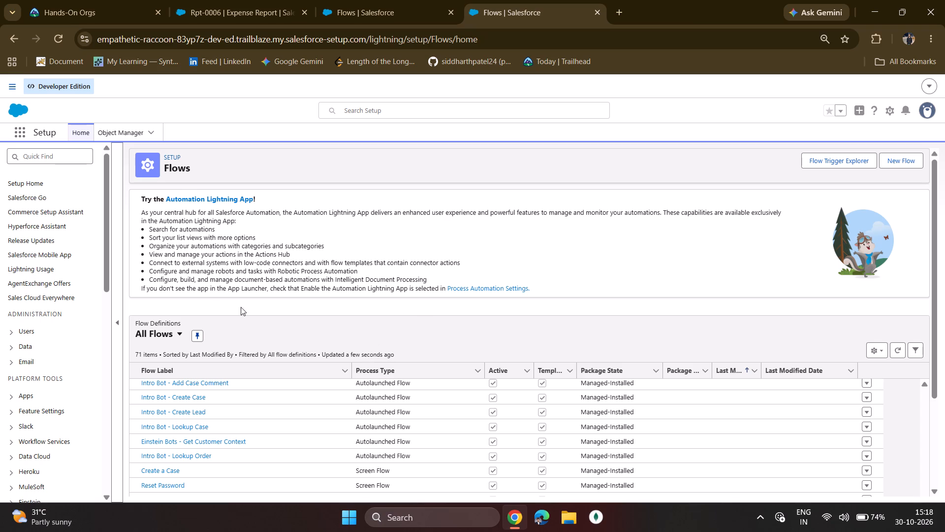
scroll(172, 224, "down", 1)
scroll(716, 381, "down", 2)
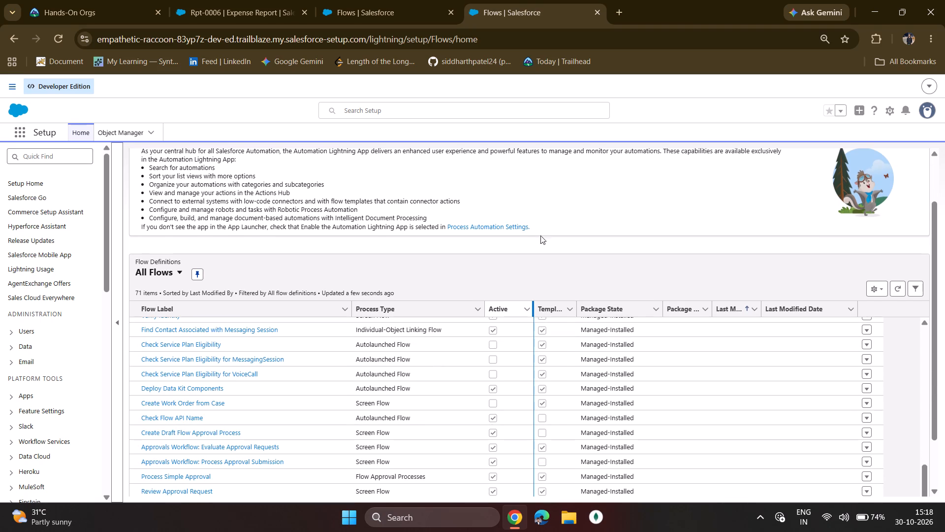
scroll(547, 225, "down", 12)
scroll(505, 453, "down", 5)
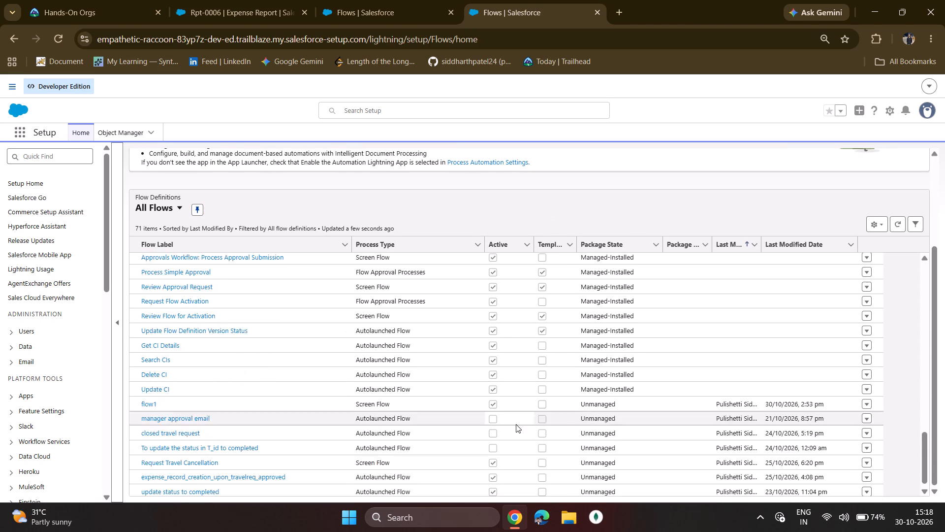
scroll(519, 419, "down", 7)
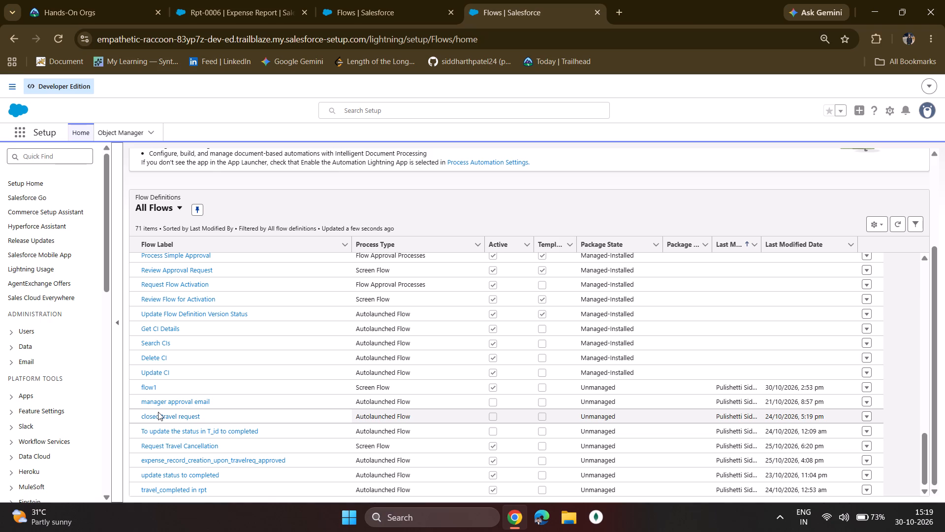
scroll(190, 446, "down", 3)
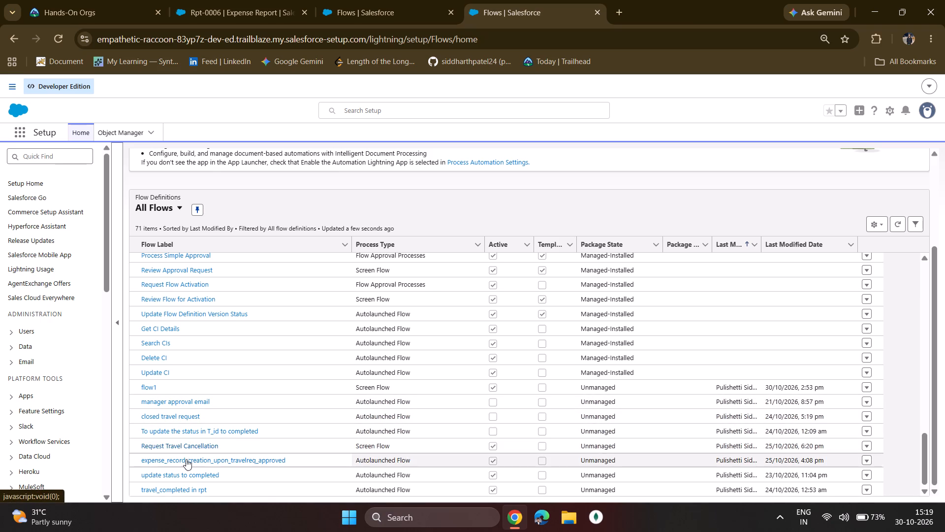
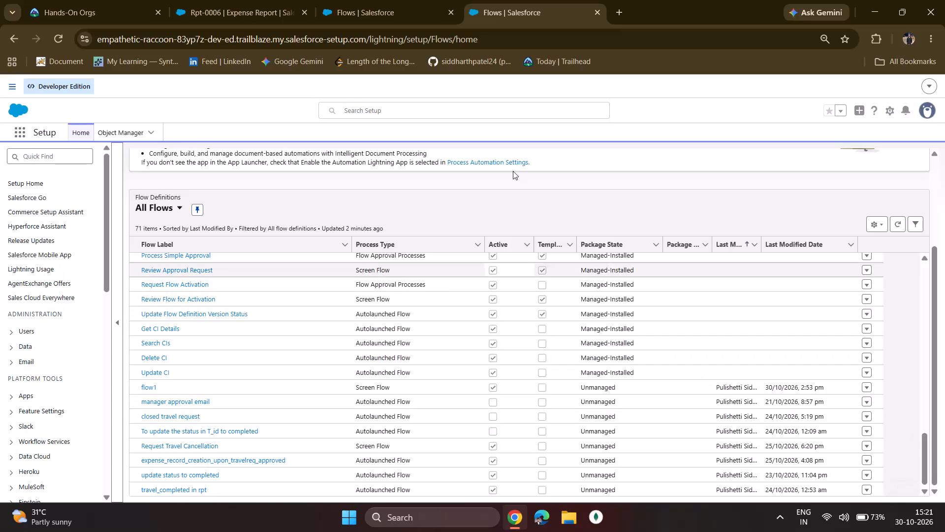
Switch to the other open Flows setup page, the one filtered by the "flows" quick find.
left_click(438, 1)
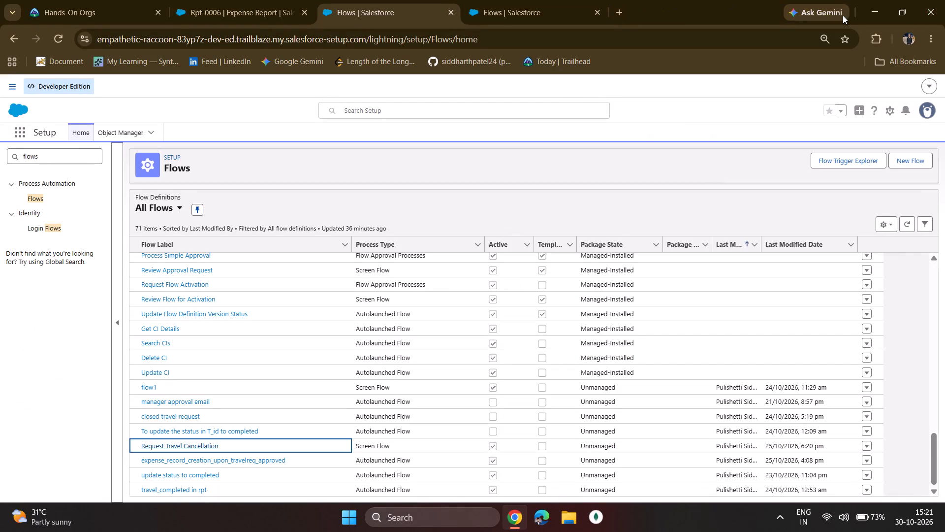
left_click(807, 11)
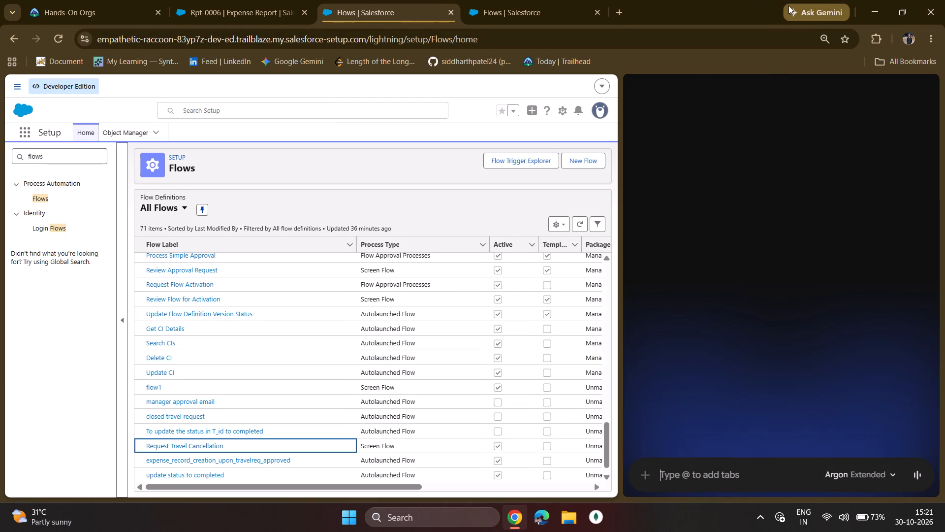
left_click(804, 9)
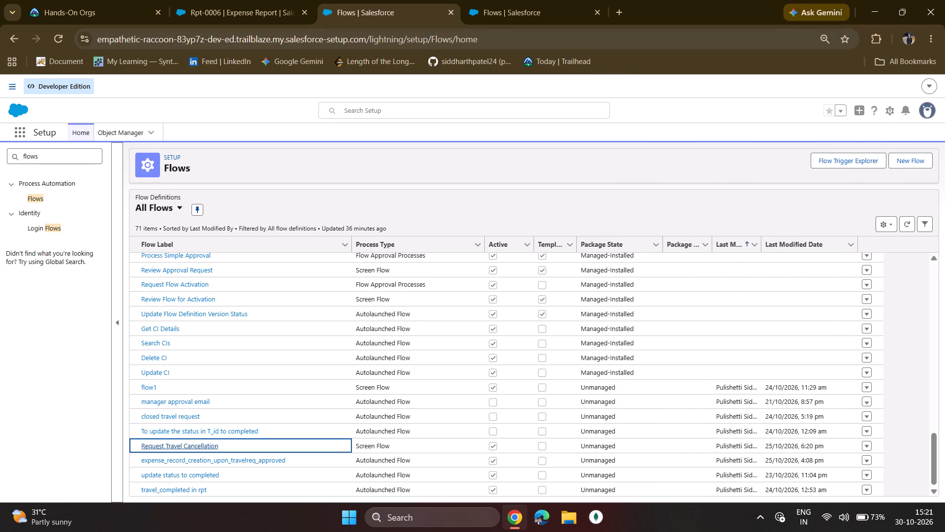
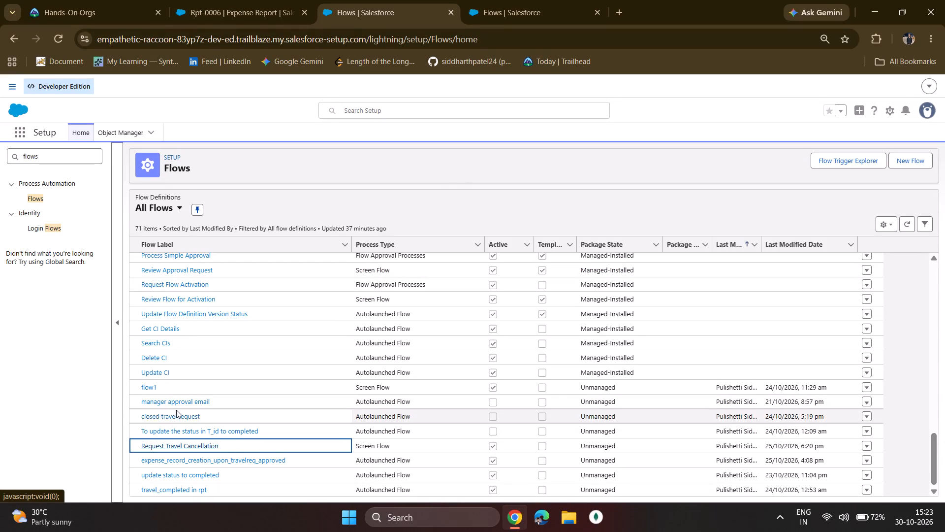
left_click(155, 383)
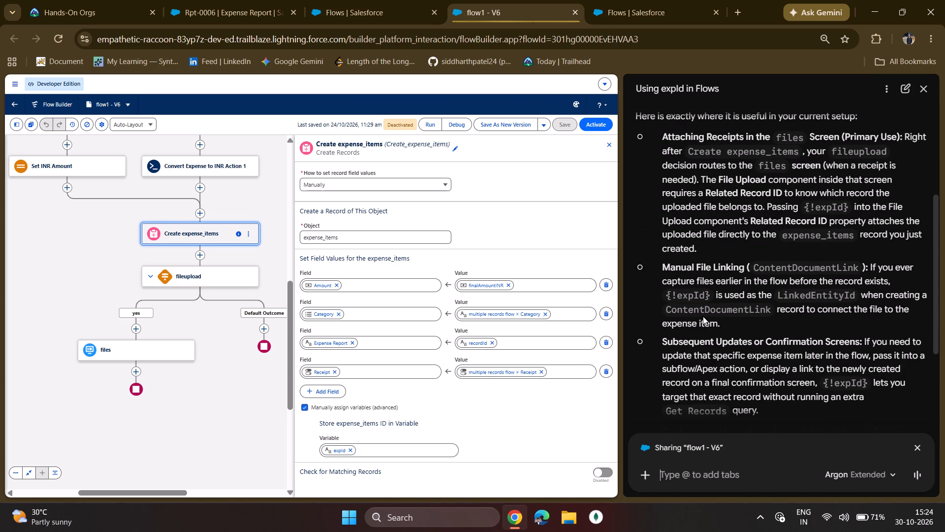
scroll(703, 316, "down", 1)
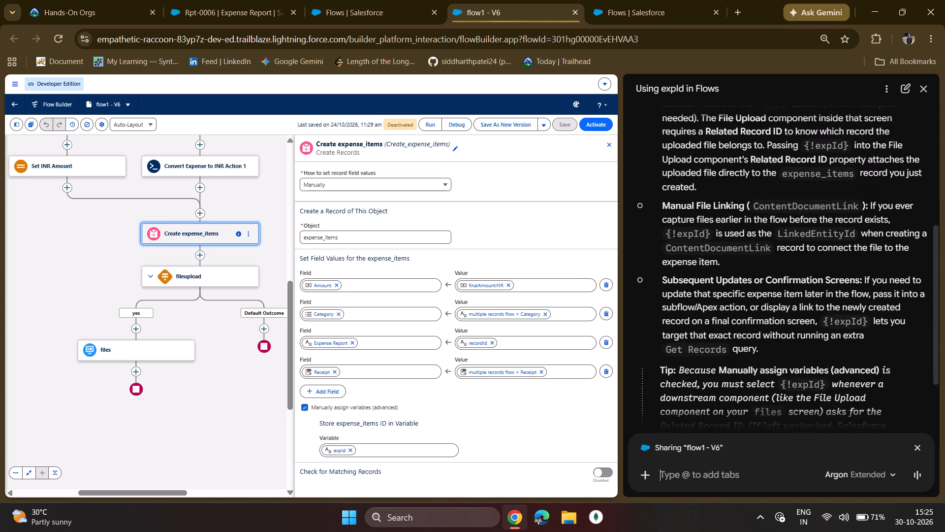
scroll(703, 316, "down", 4)
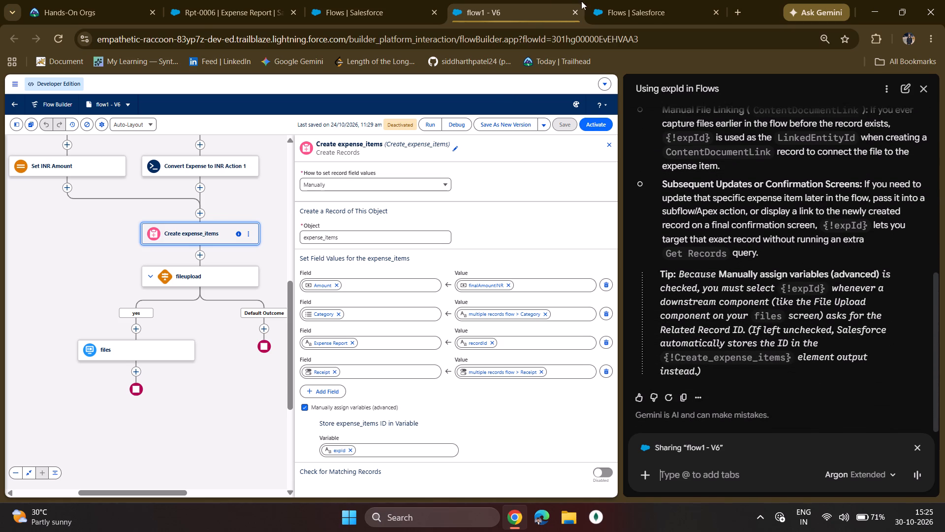
left_click(794, 15)
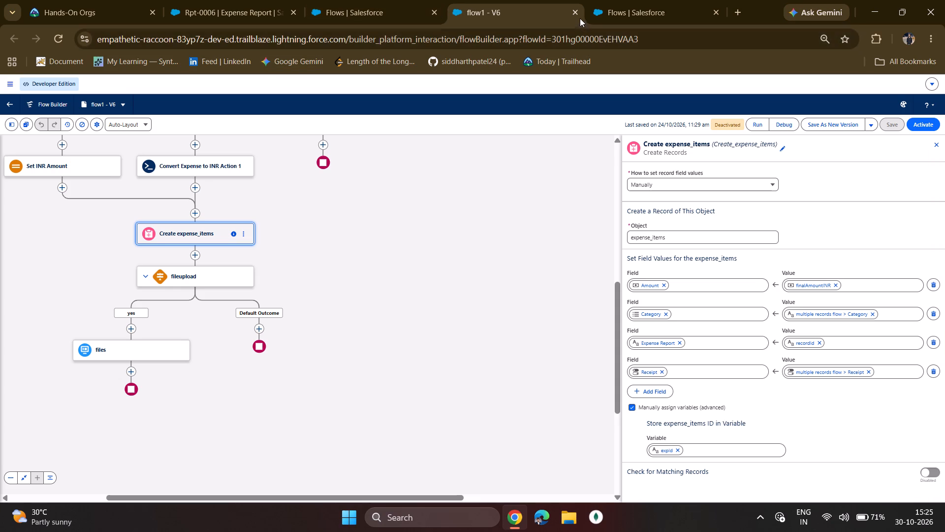
Close flow1 and return to the list of all flows.
left_click(575, 14)
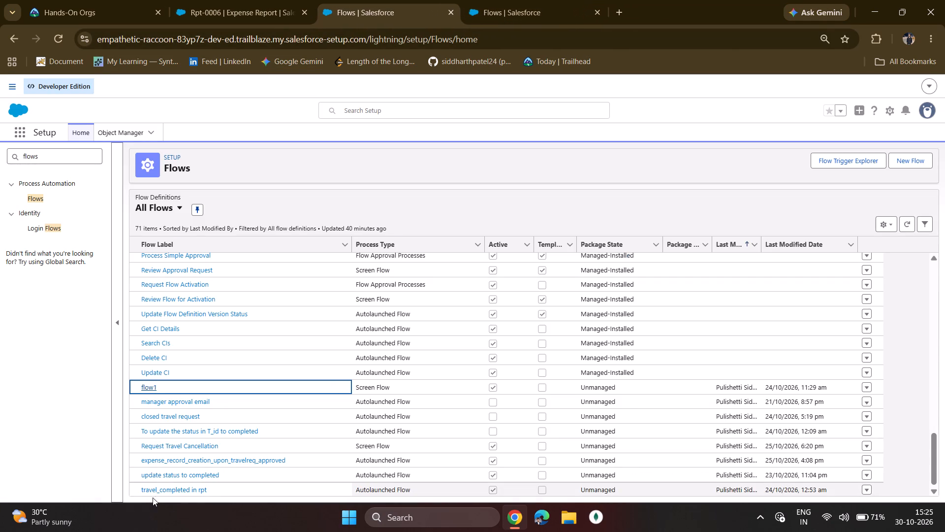
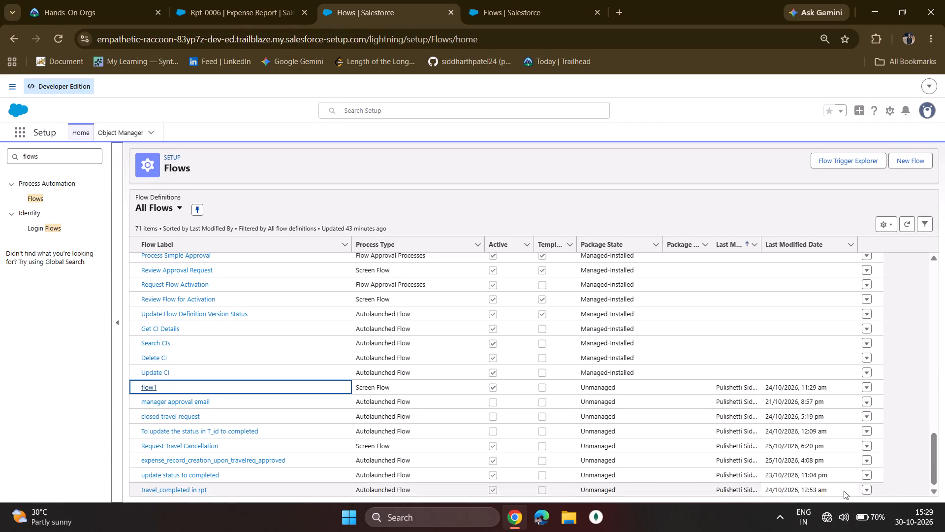
Connect the computer to the Sss Wi-Fi network with automatic connection enabled, and return to the list of flows.
left_click(823, 513)
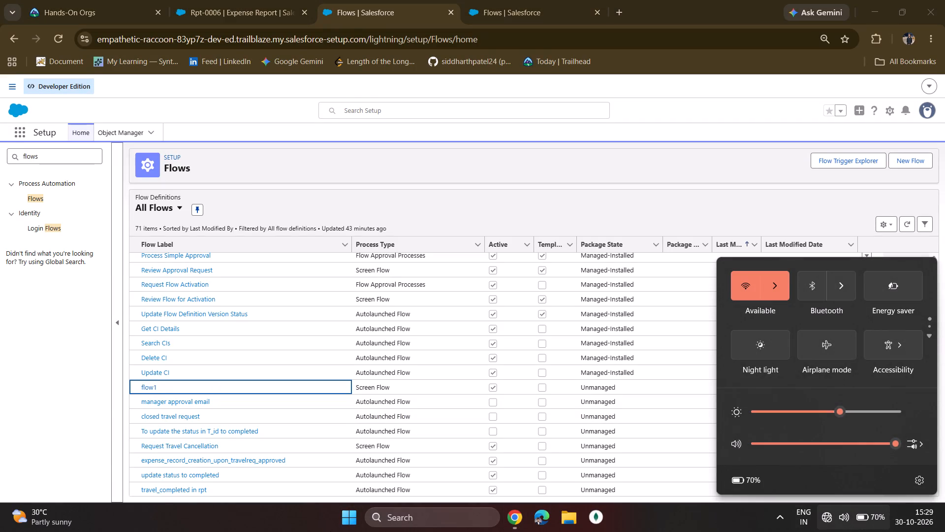
left_click(766, 280)
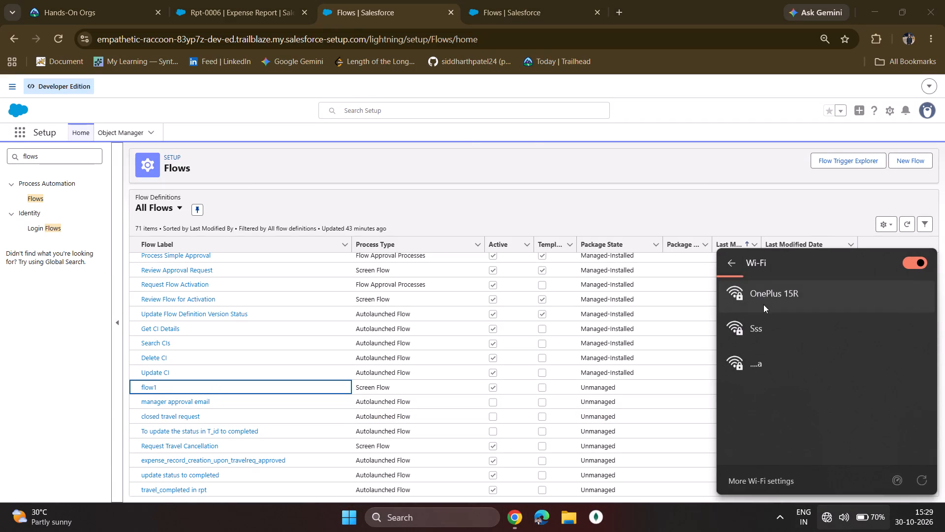
left_click(764, 328)
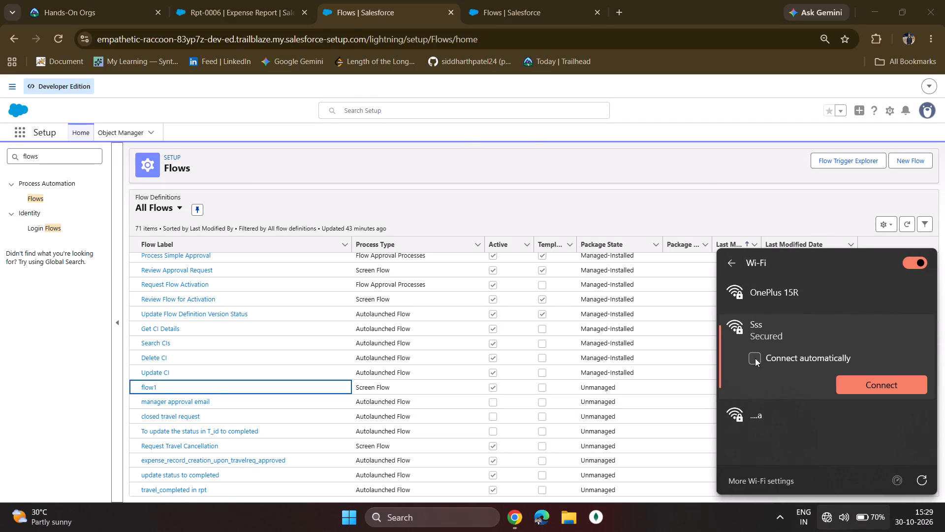
left_click(755, 358)
left_click(856, 386)
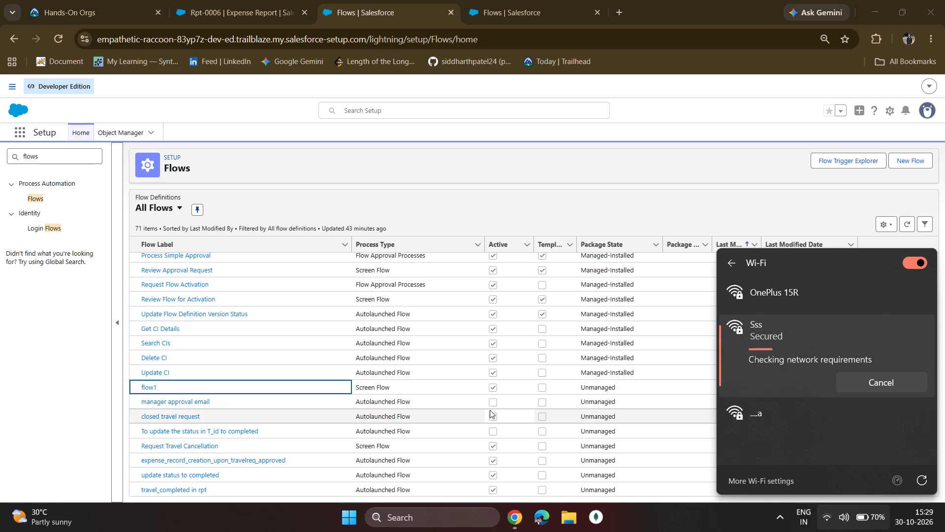
left_click(735, 262)
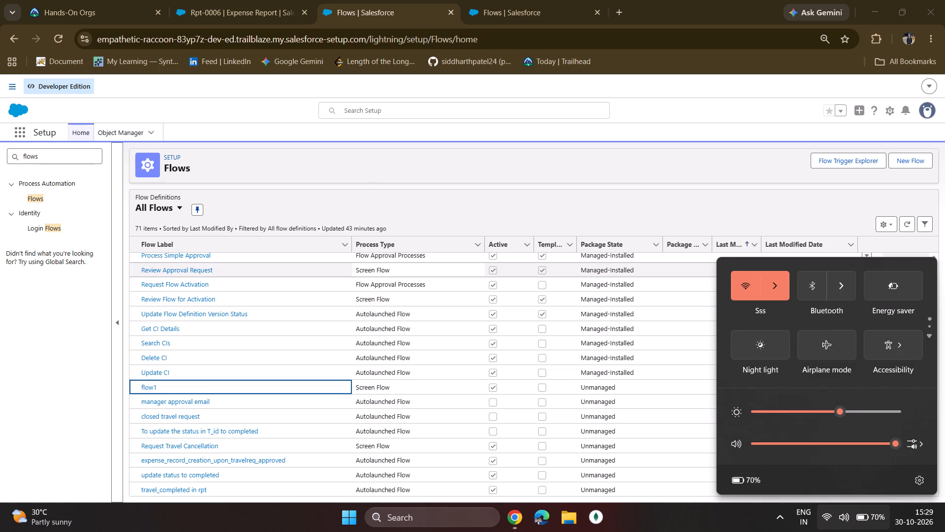
left_click(368, 188)
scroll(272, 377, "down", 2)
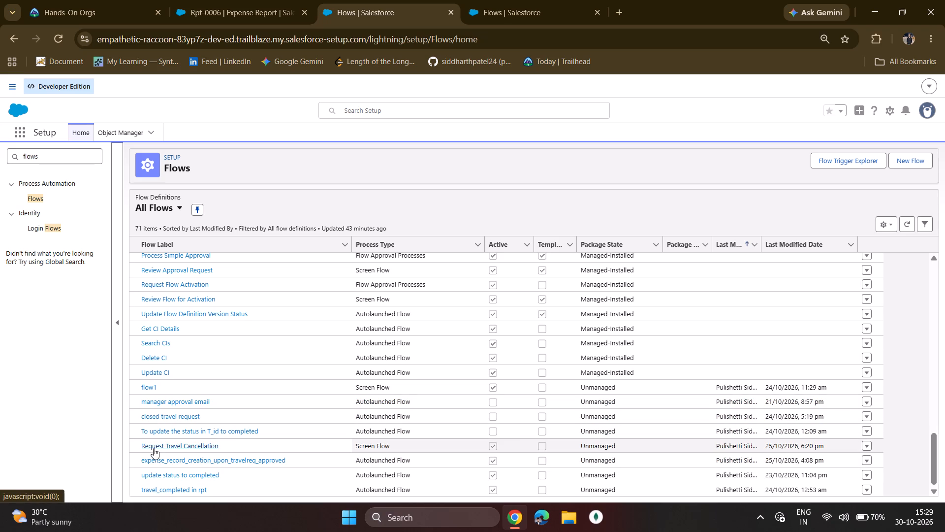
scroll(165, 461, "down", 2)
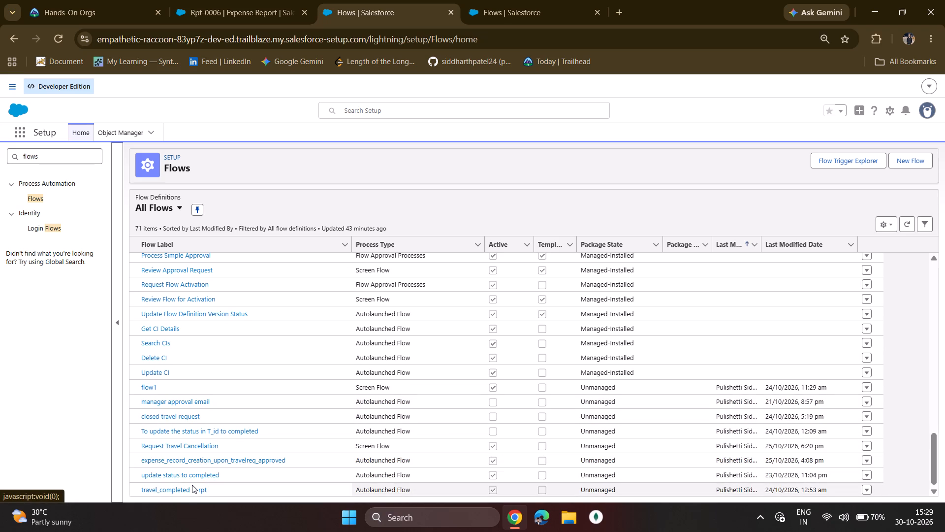
Open the "update status to completed" flow from the list of all flows.
left_click(161, 478)
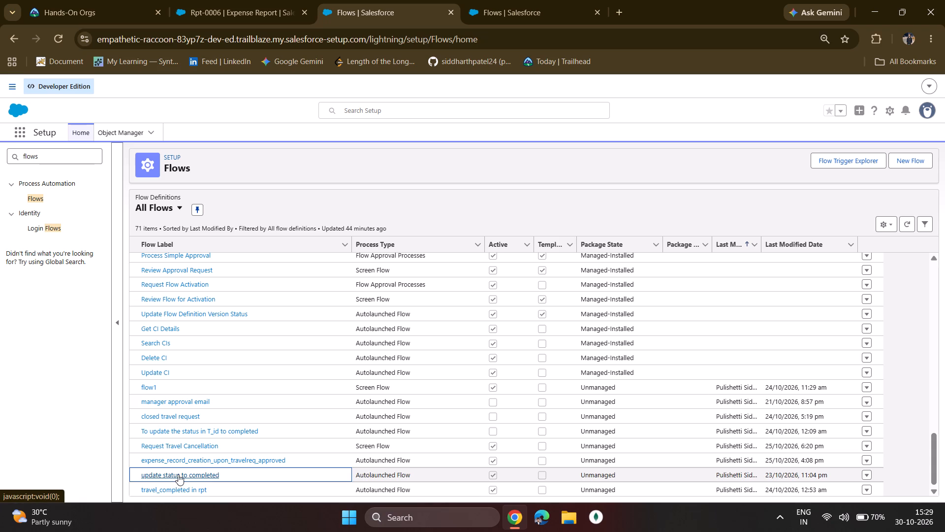